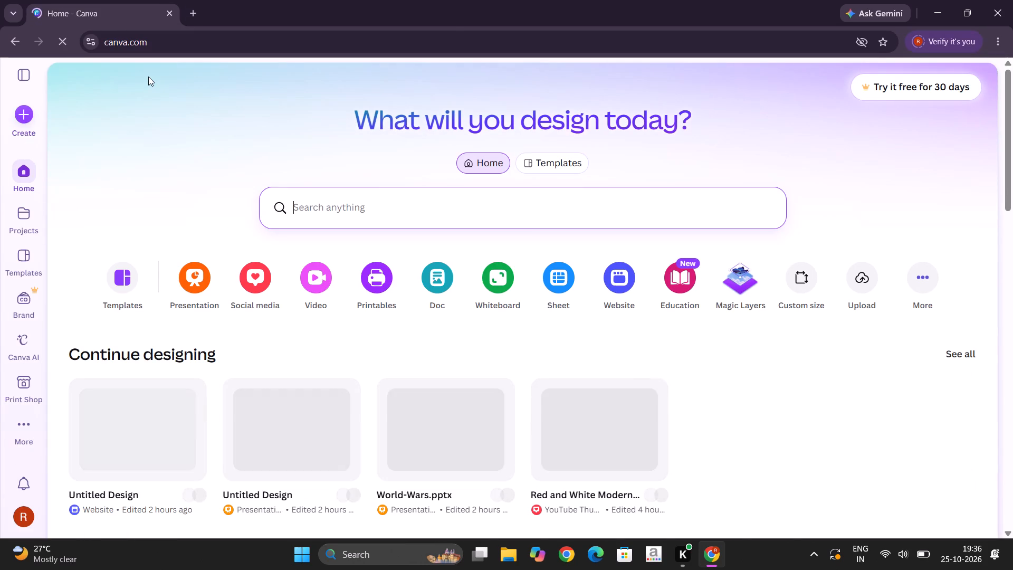
pyautogui.click(993, 37)
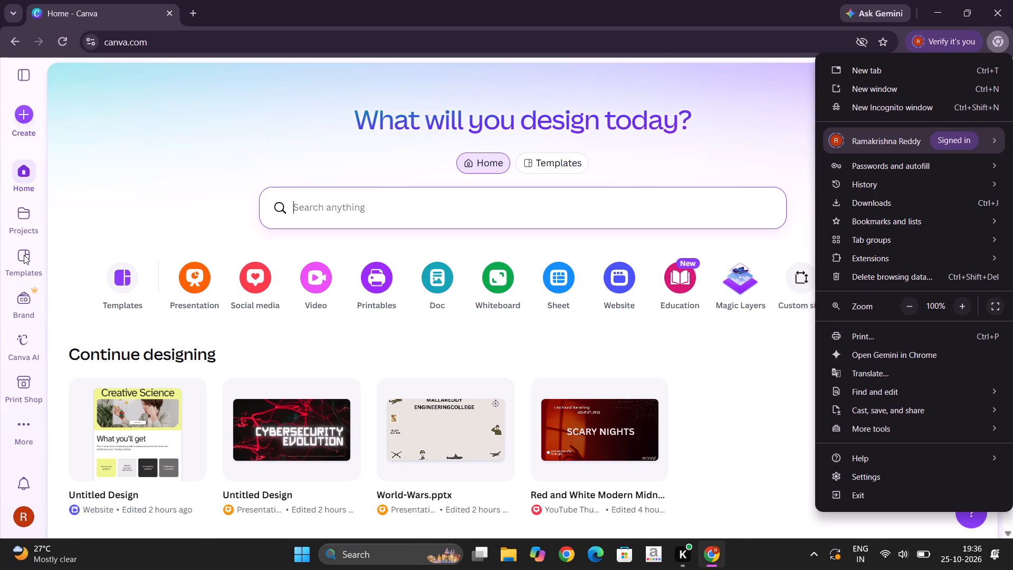
# Open the Poster category in the Canva template library.
pyautogui.click(24, 255)
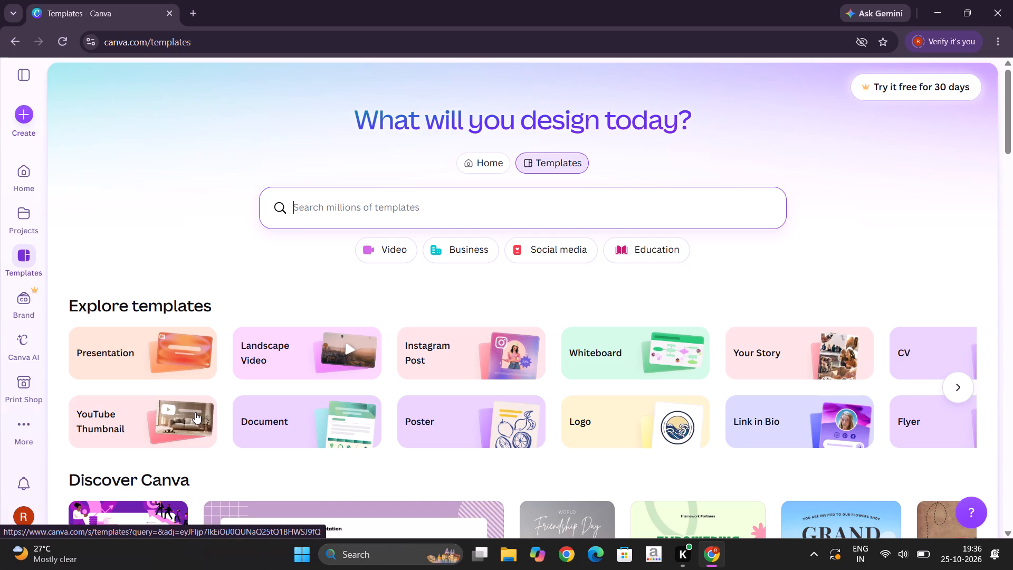
pyautogui.click(434, 414)
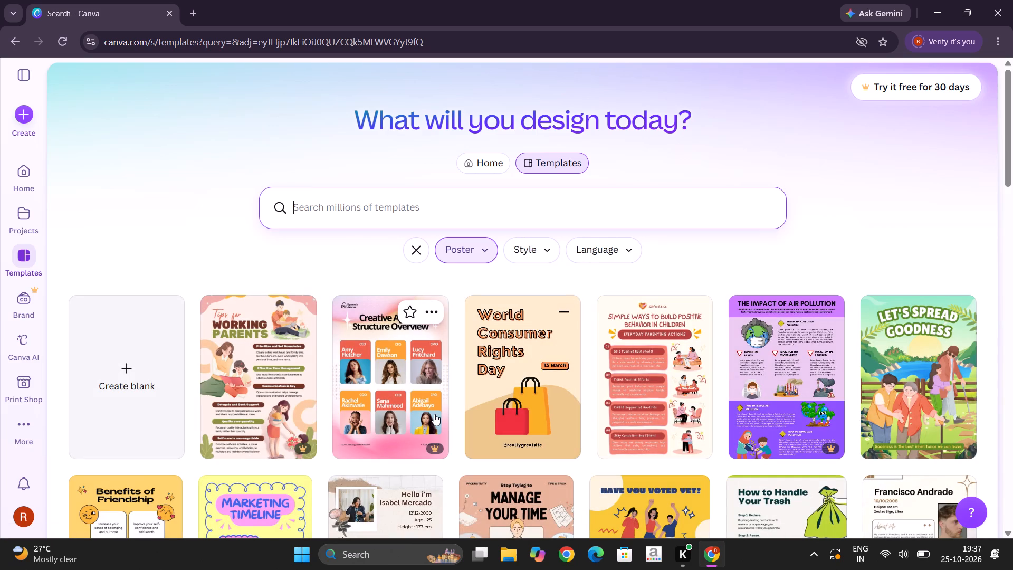
# Search the poster templates for "ipl".
pyautogui.click(375, 211)
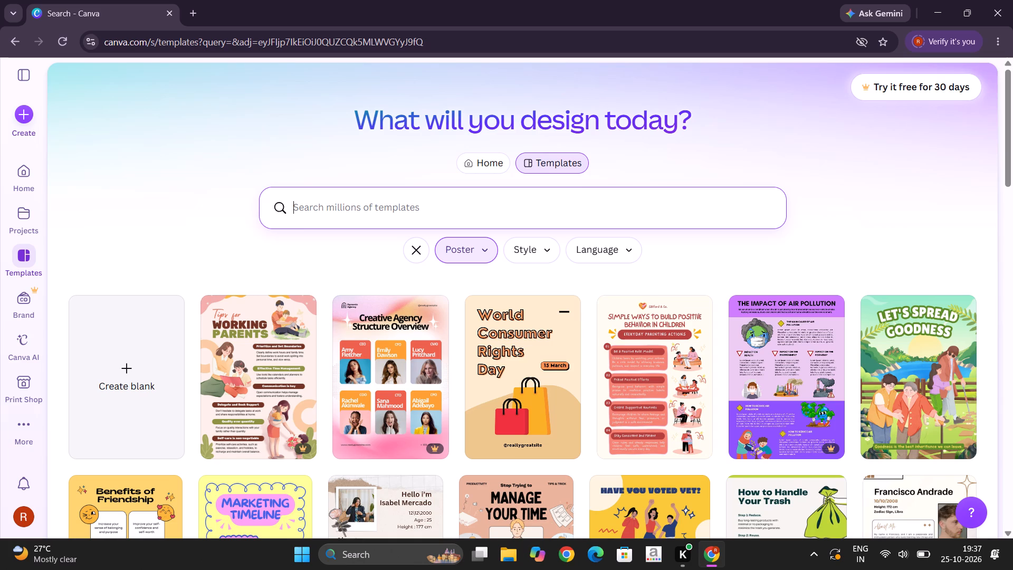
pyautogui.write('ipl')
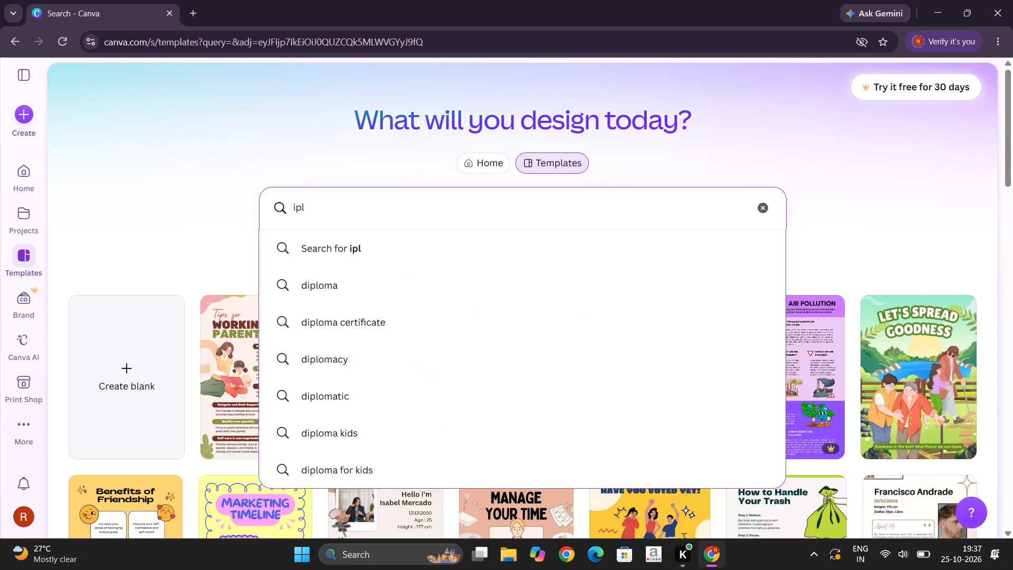
# Search the Canva templates for "ipl team logo".
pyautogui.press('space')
pyautogui.write('tean')
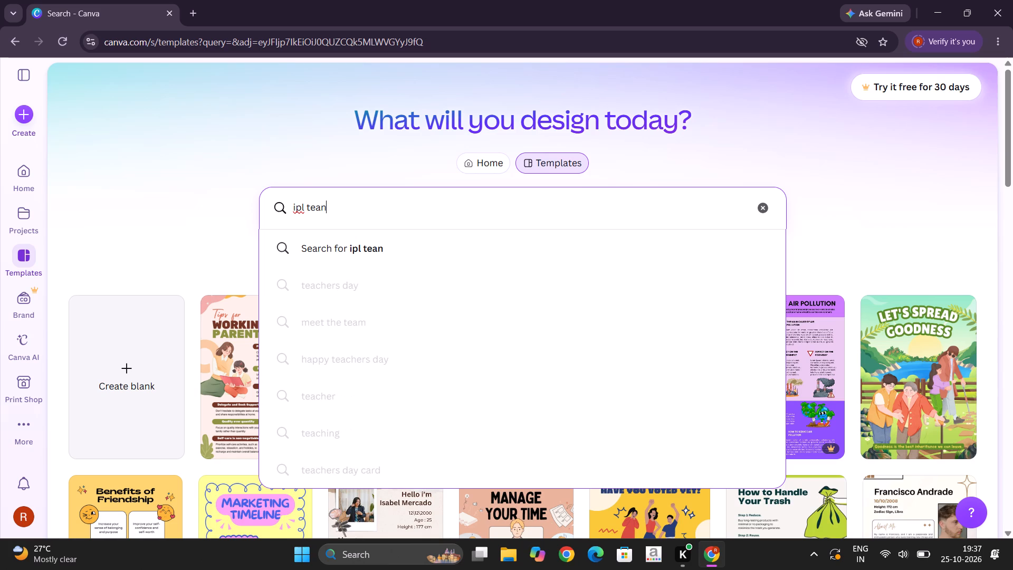
pyautogui.press('BackSpace')
pyautogui.write('m')
pyautogui.press('space')
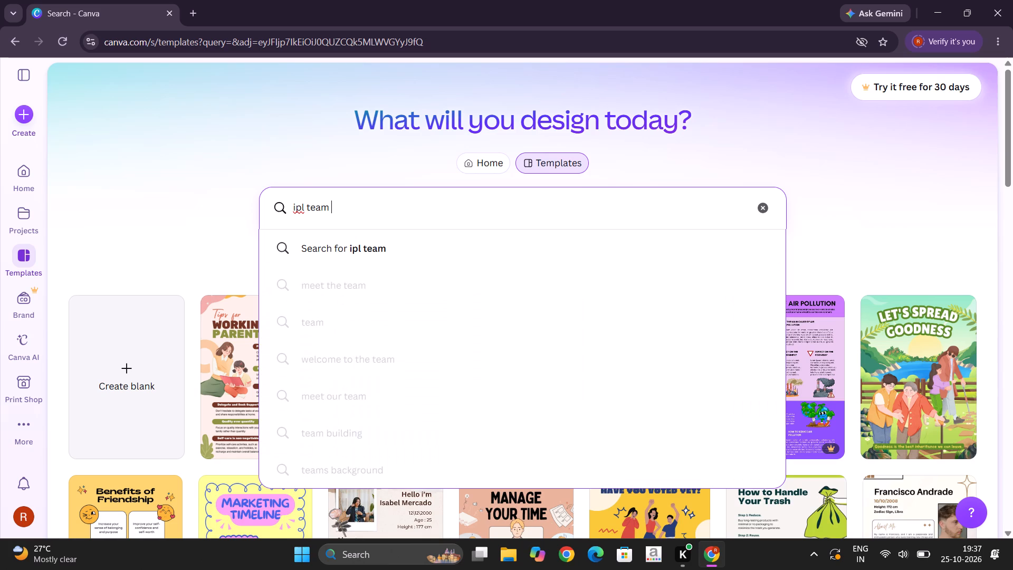
pyautogui.write('lo')
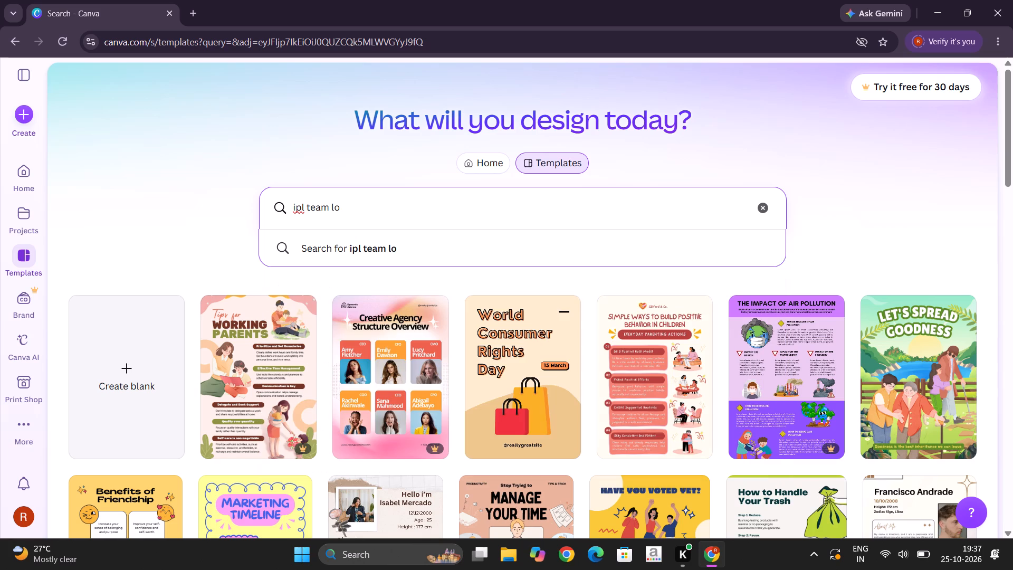
pyautogui.write('go')
pyautogui.press('Return')
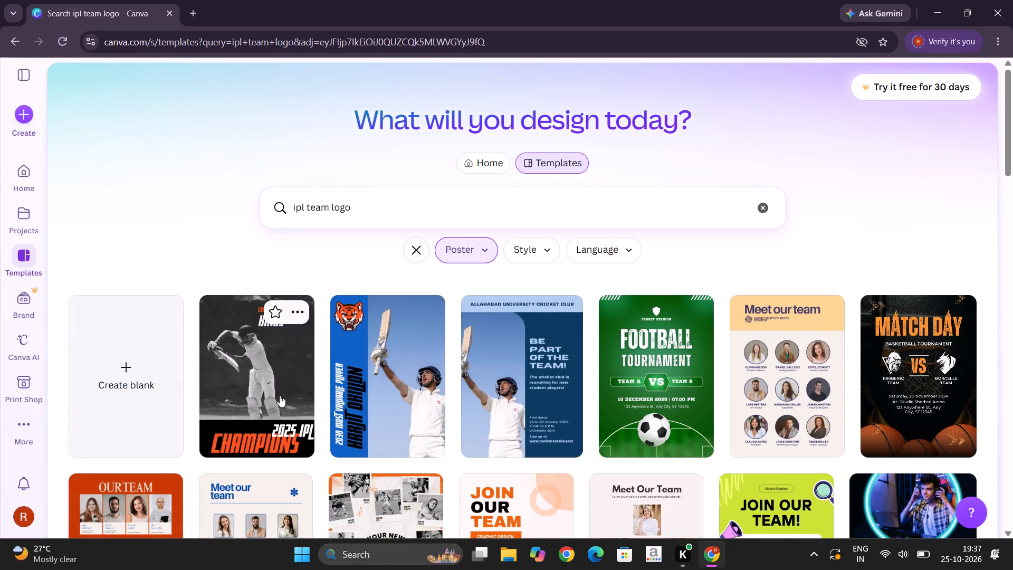
# Browse the poster template results for a suitable IPL team logo design.
pyautogui.scroll(-8, 280, 395)
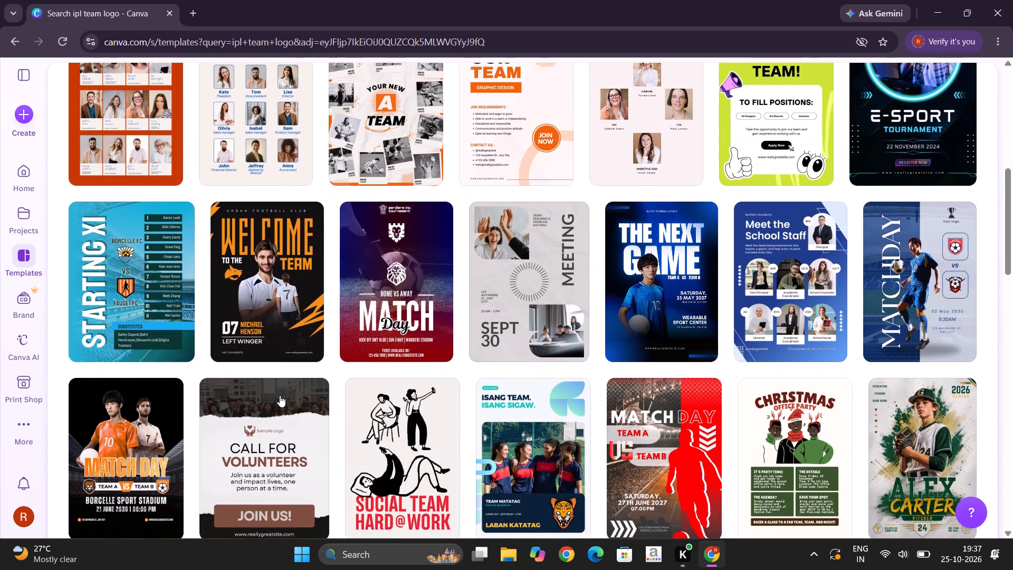
pyautogui.scroll(-1, 280, 395)
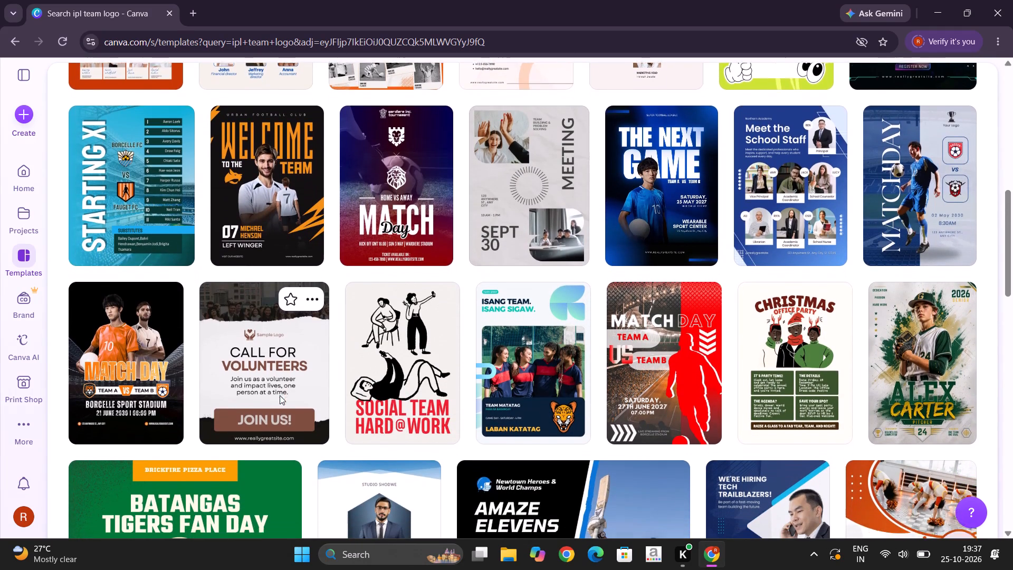
pyautogui.scroll(-2, 280, 395)
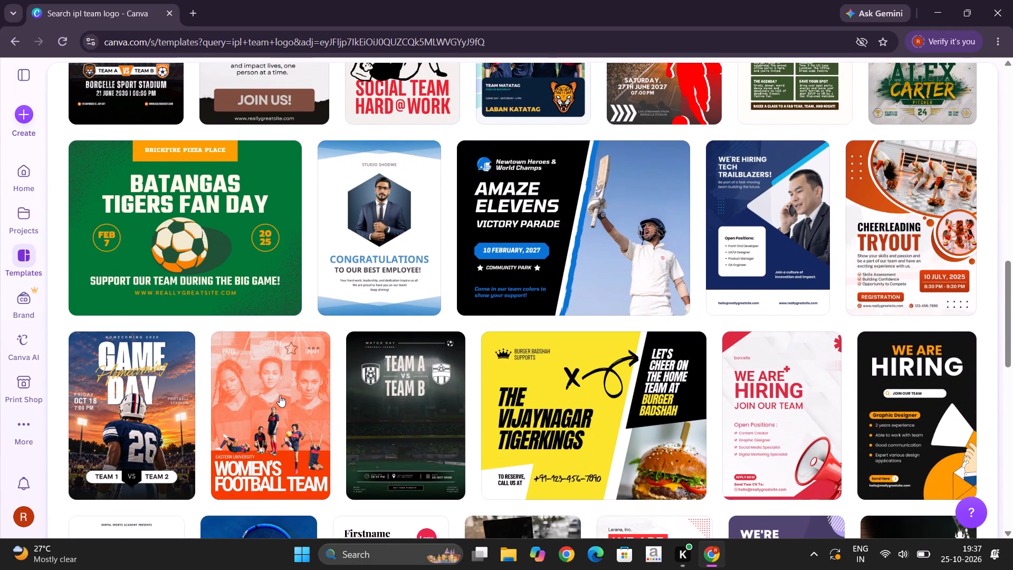
pyautogui.scroll(-4, 280, 395)
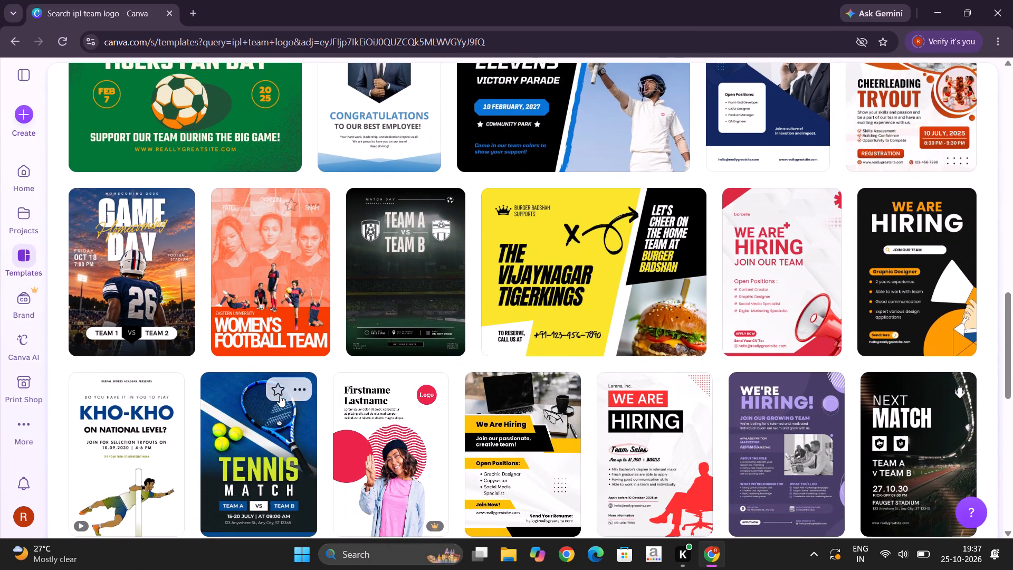
pyautogui.scroll(-4, 280, 395)
pyautogui.scroll(1, 280, 395)
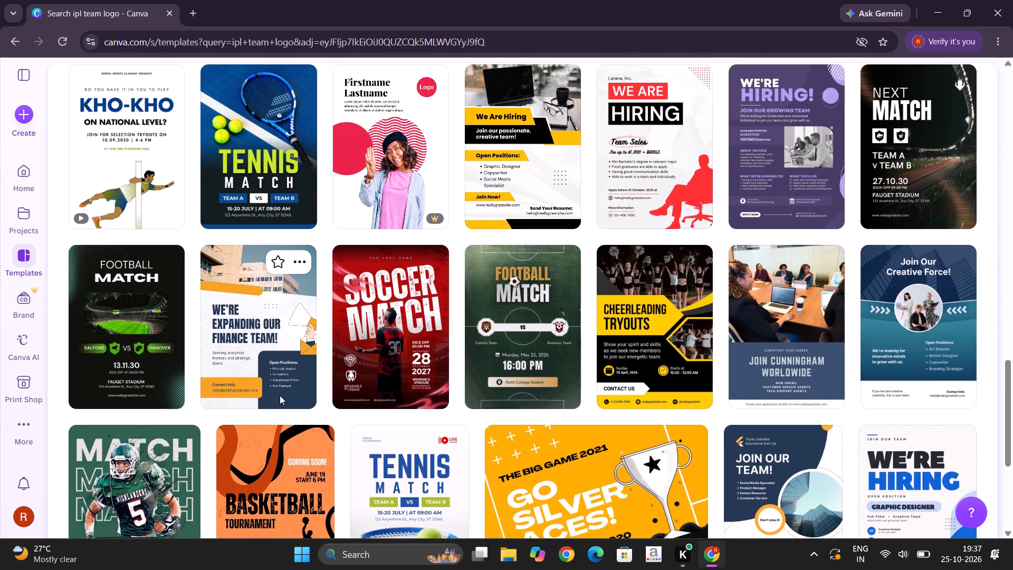
pyautogui.scroll(1, 280, 395)
pyautogui.scroll(-2, 280, 395)
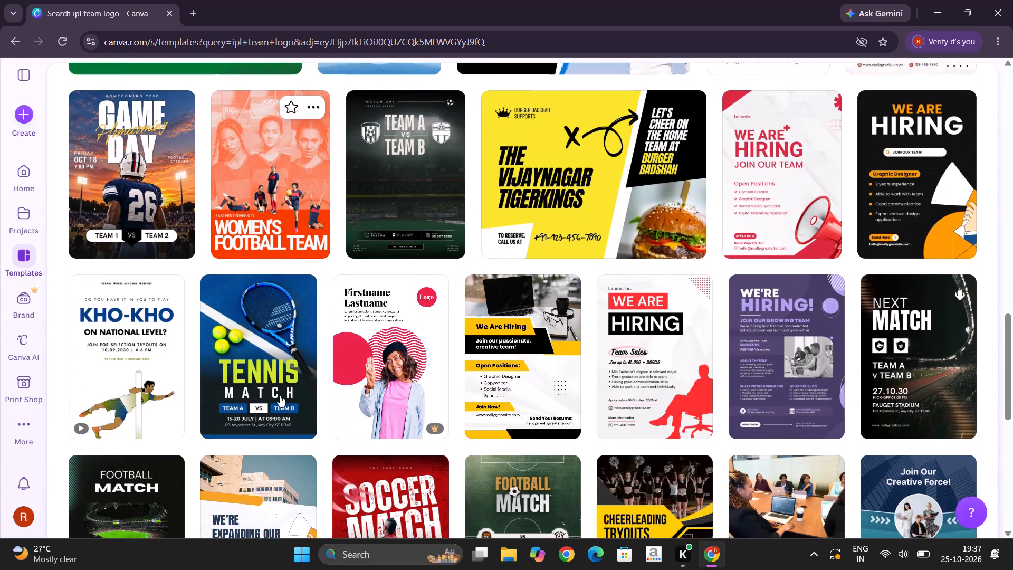
pyautogui.scroll(-6, 280, 395)
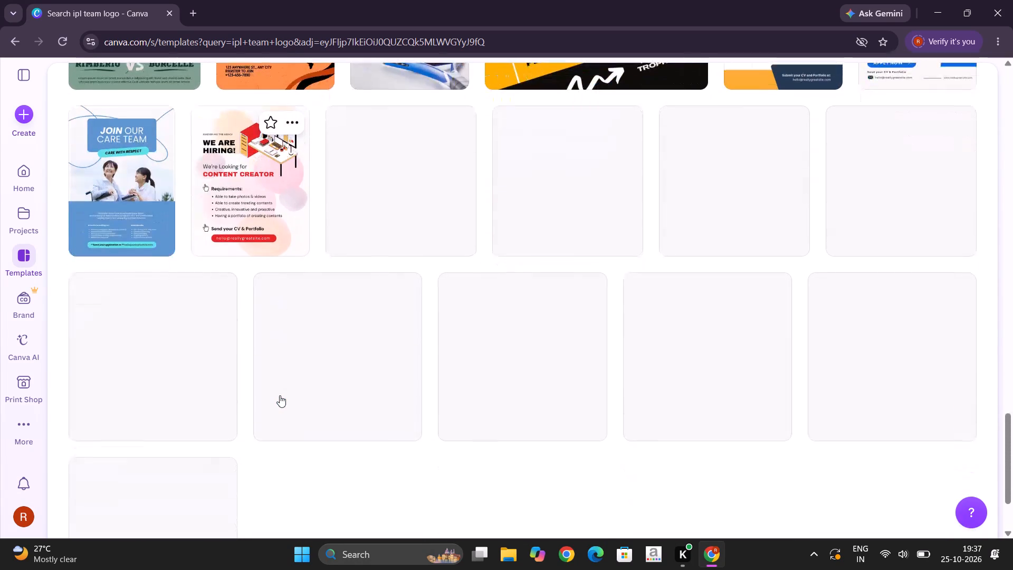
# Refine the template search to "ipl cricket team logo".
pyautogui.scroll(8, 280, 395)
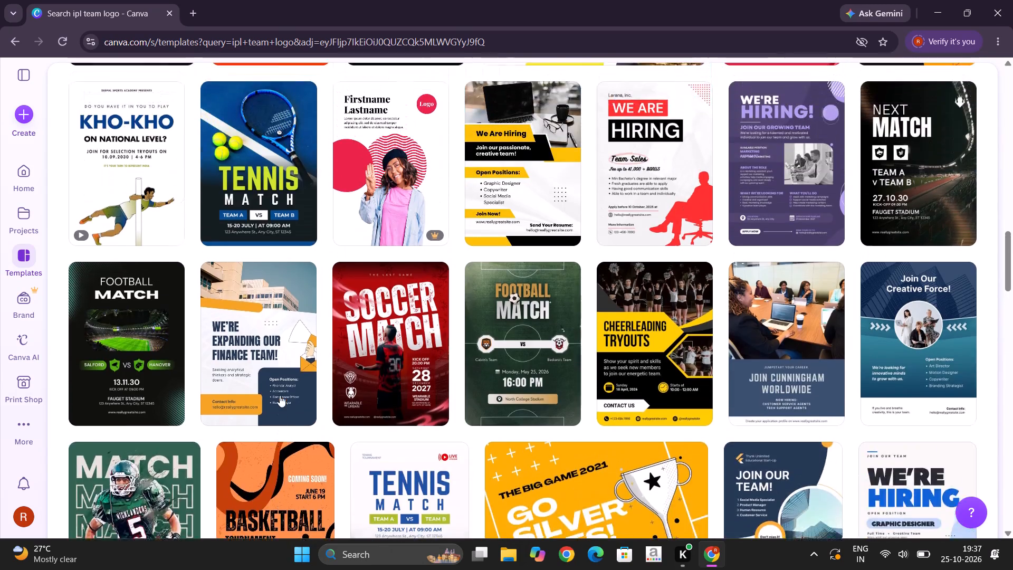
pyautogui.scroll(12, 280, 395)
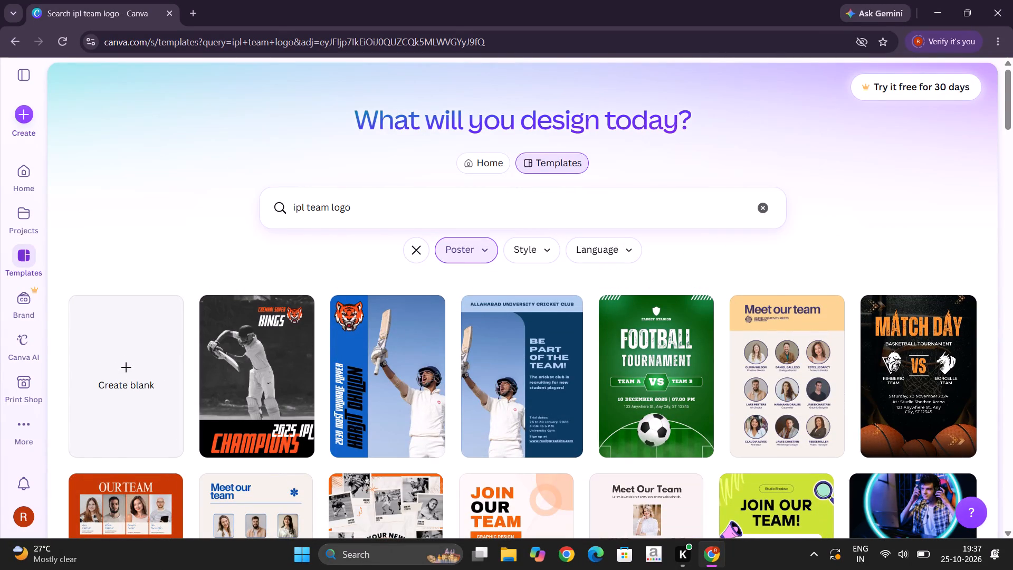
pyautogui.click(305, 207)
pyautogui.write('cr')
pyautogui.write('icket')
pyautogui.press('space')
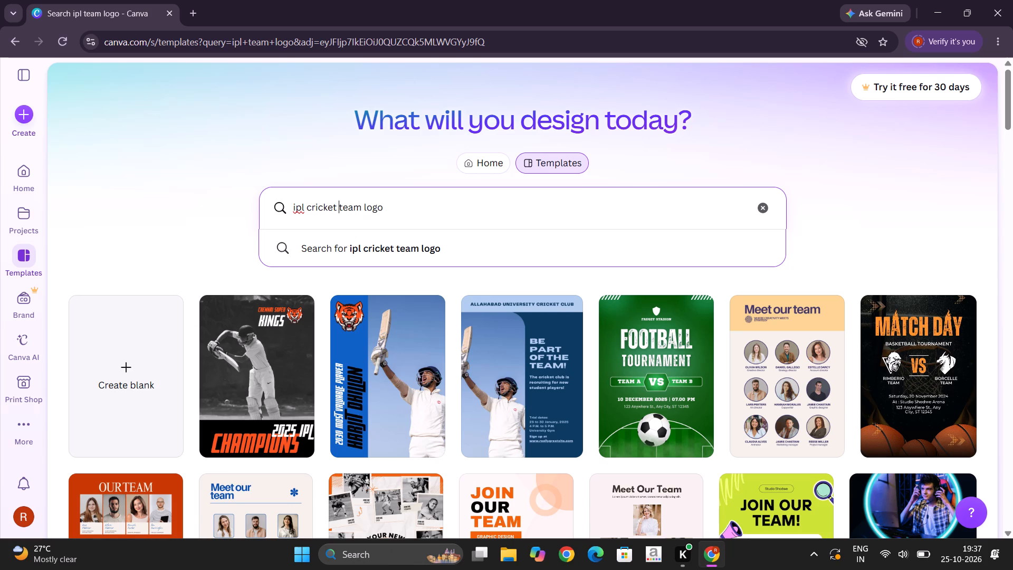
pyautogui.press('Return')
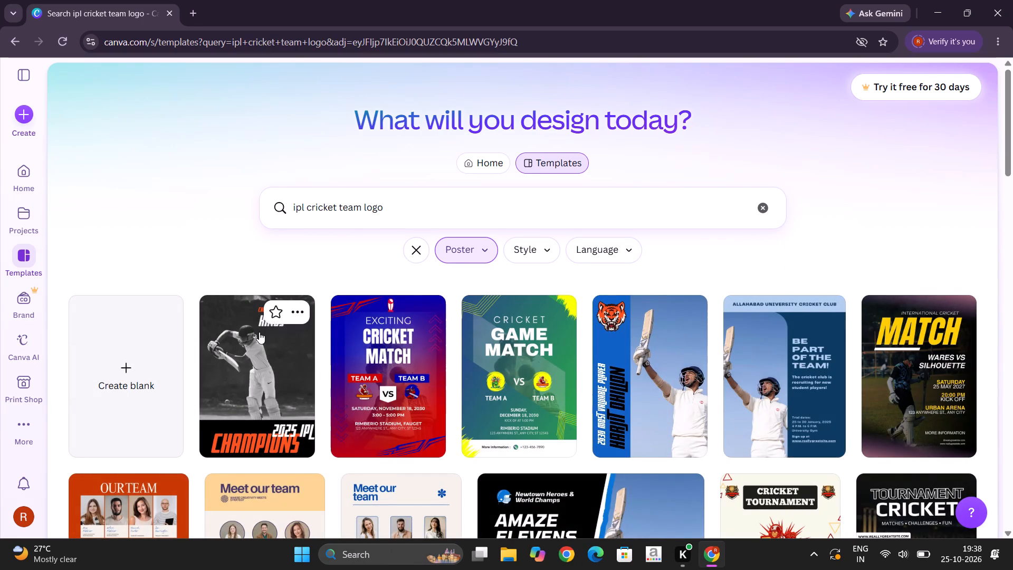
# Browse the cricket poster template results for a suitable IPL team design.
pyautogui.scroll(-5, 259, 332)
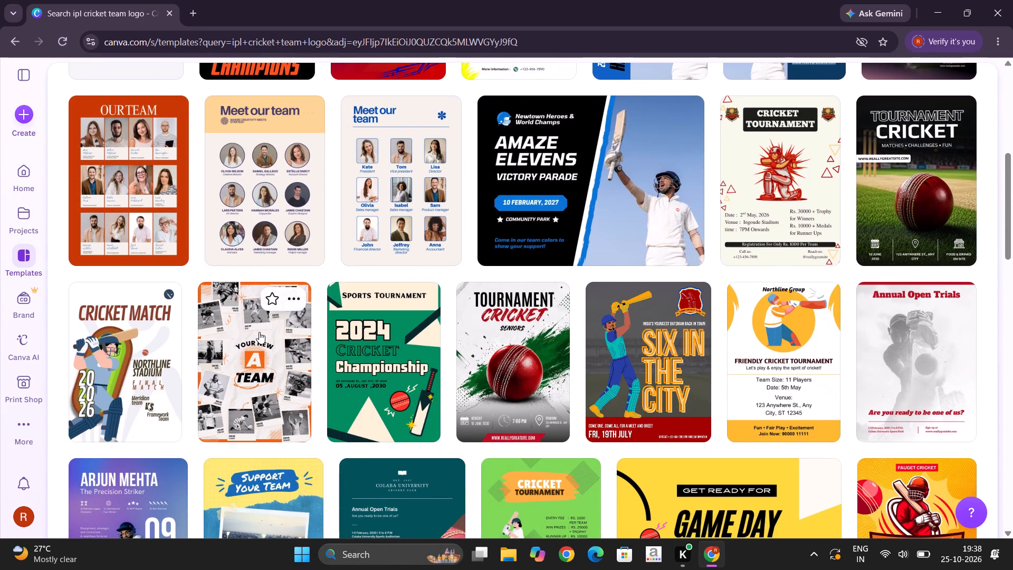
pyautogui.scroll(-2, 259, 332)
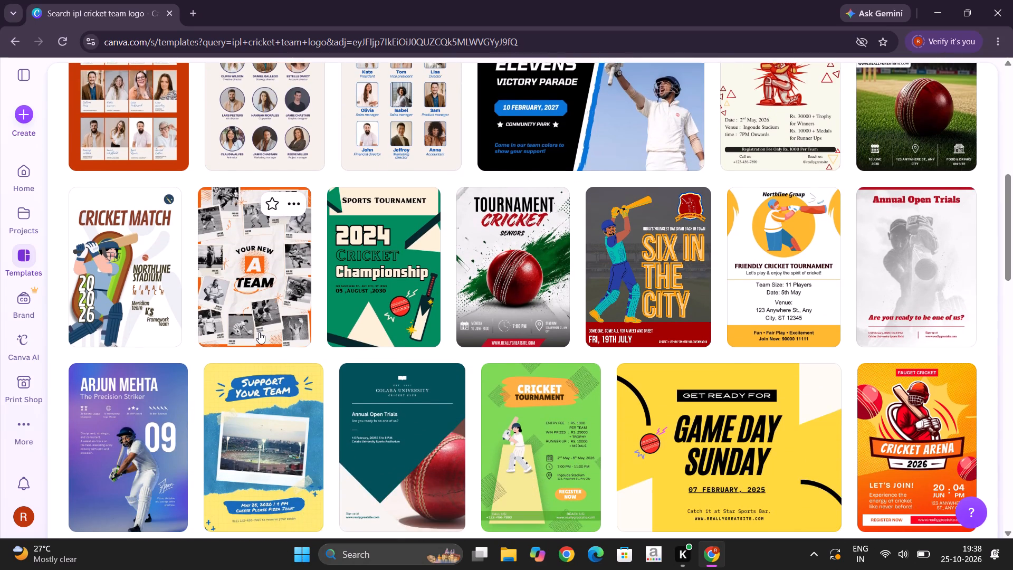
pyautogui.scroll(-6, 259, 332)
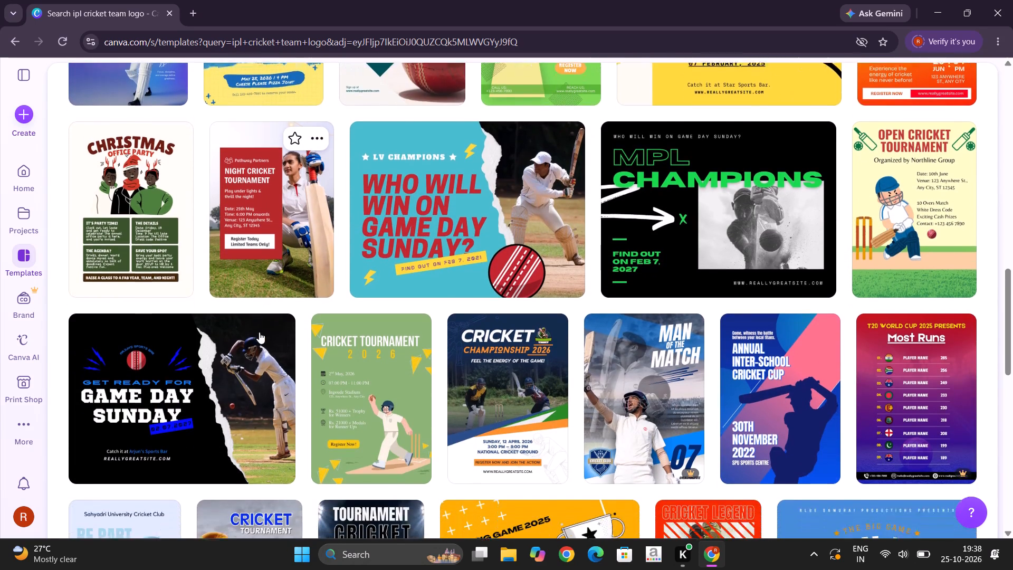
pyautogui.scroll(-2, 259, 332)
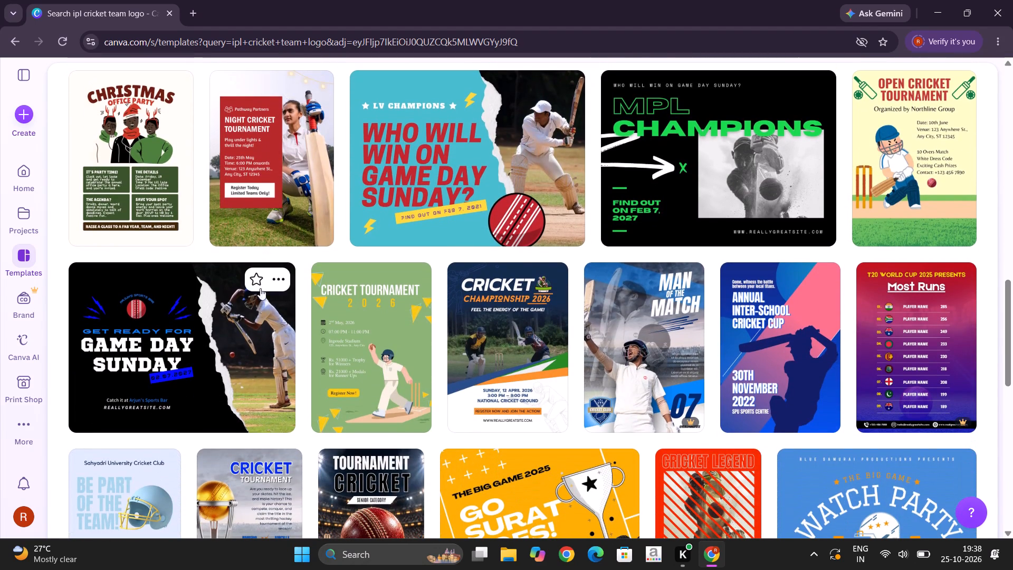
pyautogui.scroll(-1, 260, 288)
pyautogui.scroll(-3, 243, 330)
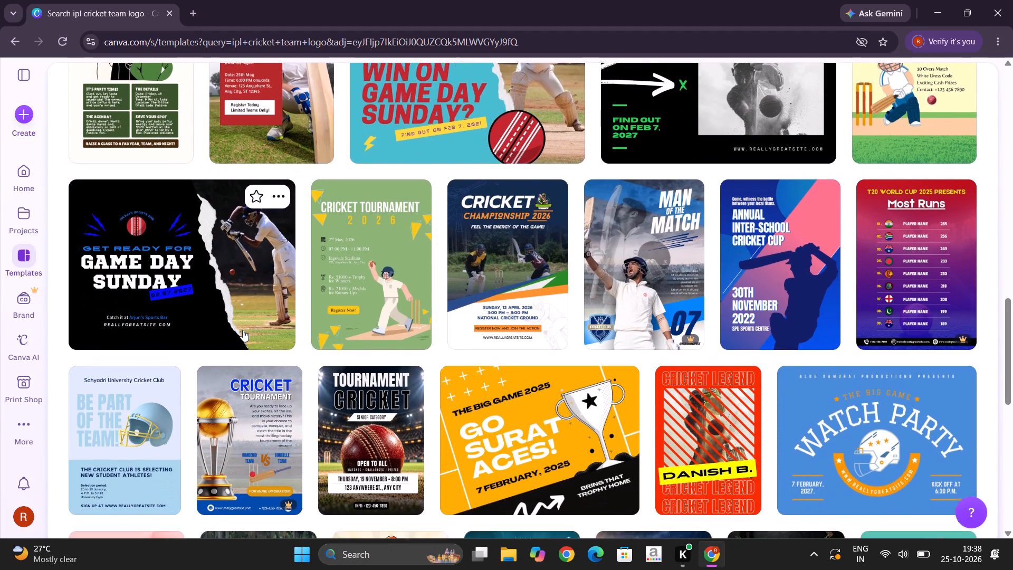
pyautogui.scroll(-2, 243, 330)
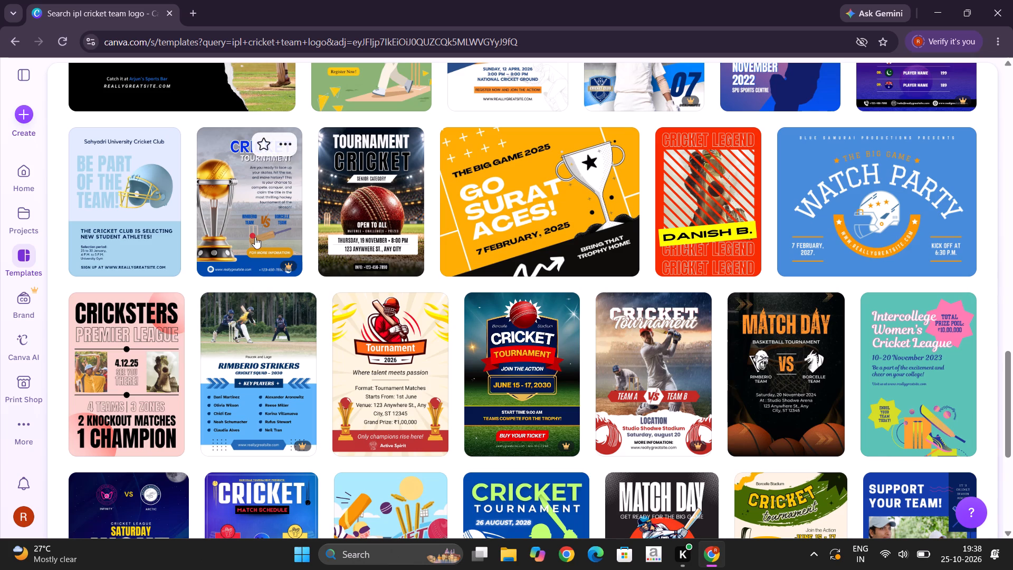
pyautogui.scroll(-1, 255, 237)
# Create a blank poster design from the template results page.
pyautogui.scroll(13, 251, 234)
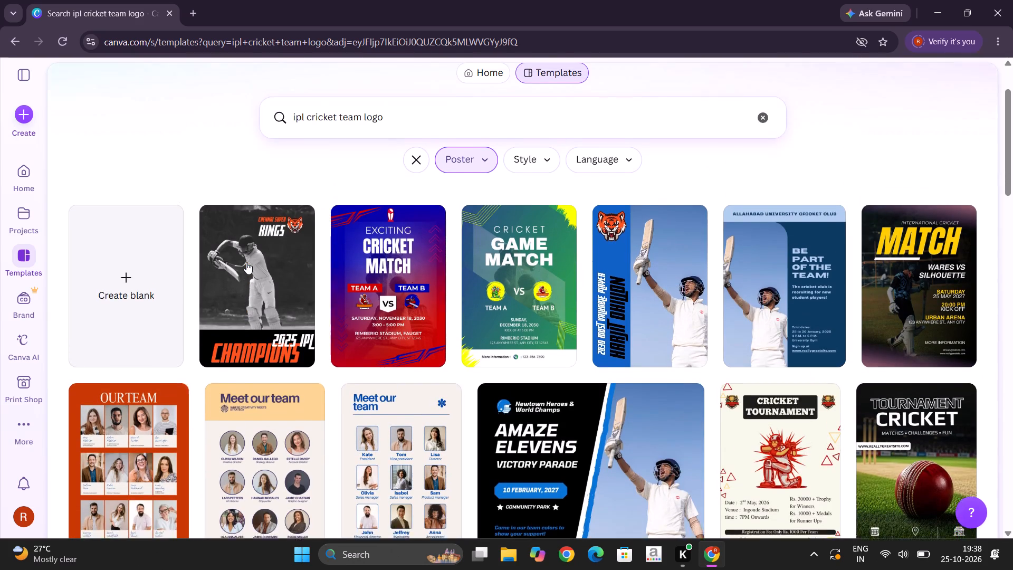
pyautogui.click(131, 305)
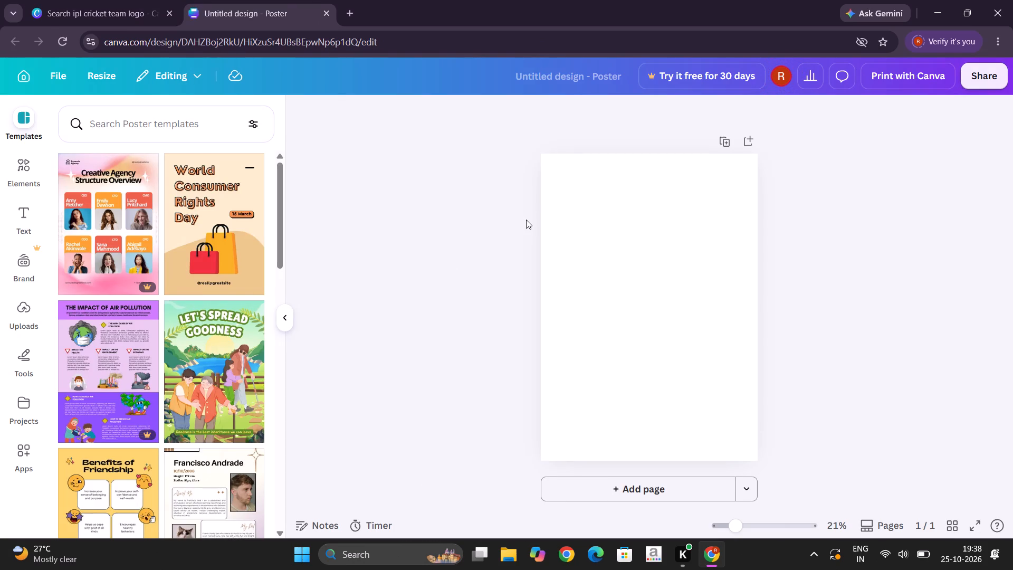
# Search the poster templates for "ipl" within the blank poster's editor.
pyautogui.click(133, 123)
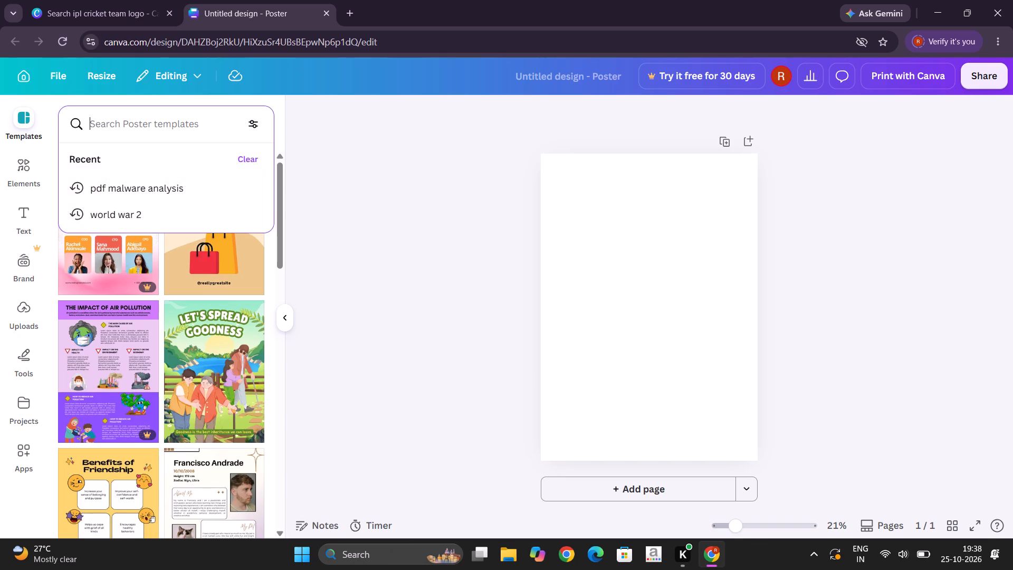
pyautogui.press('i')
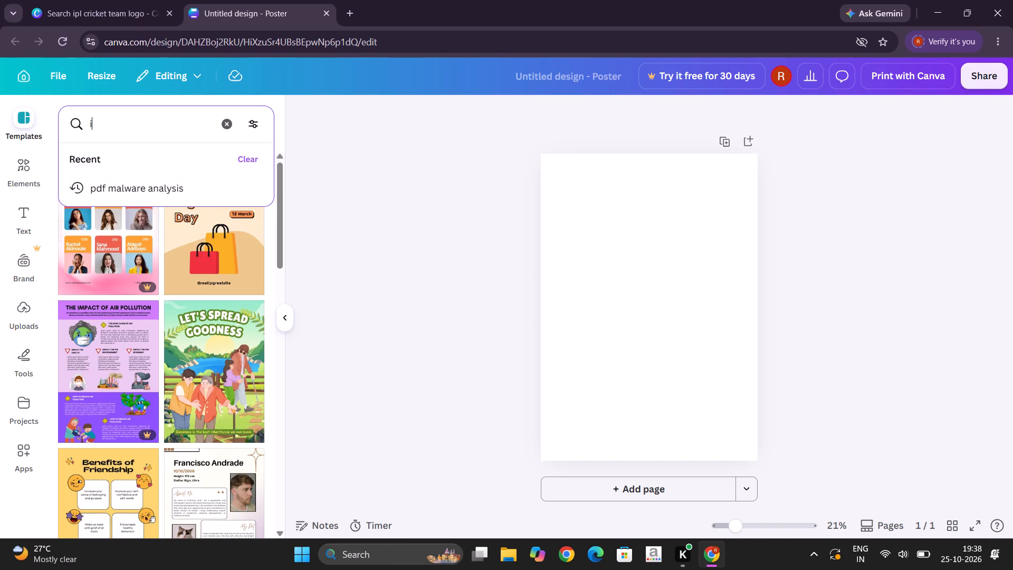
pyautogui.press('p')
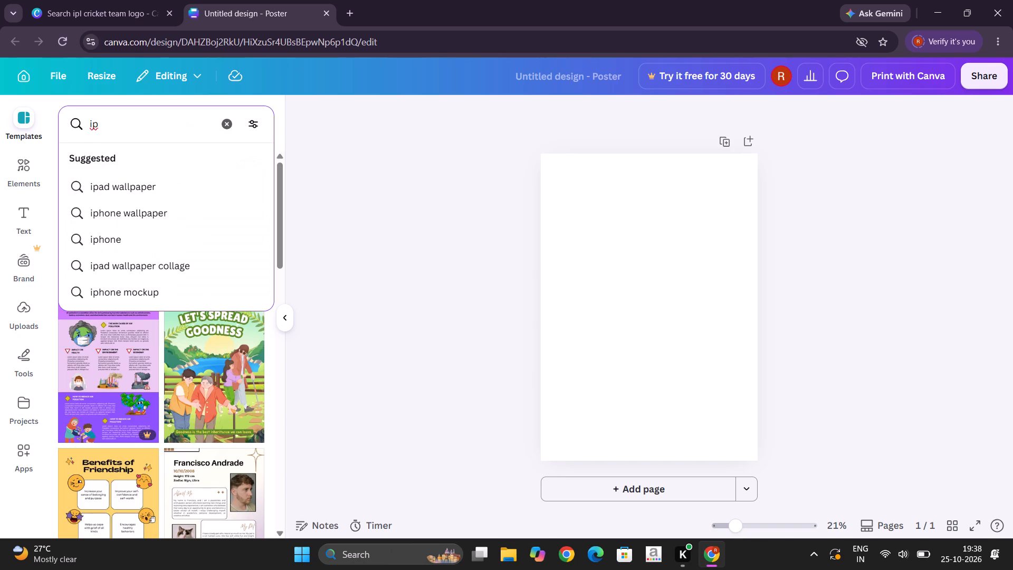
pyautogui.press('l')
pyautogui.press('Return')
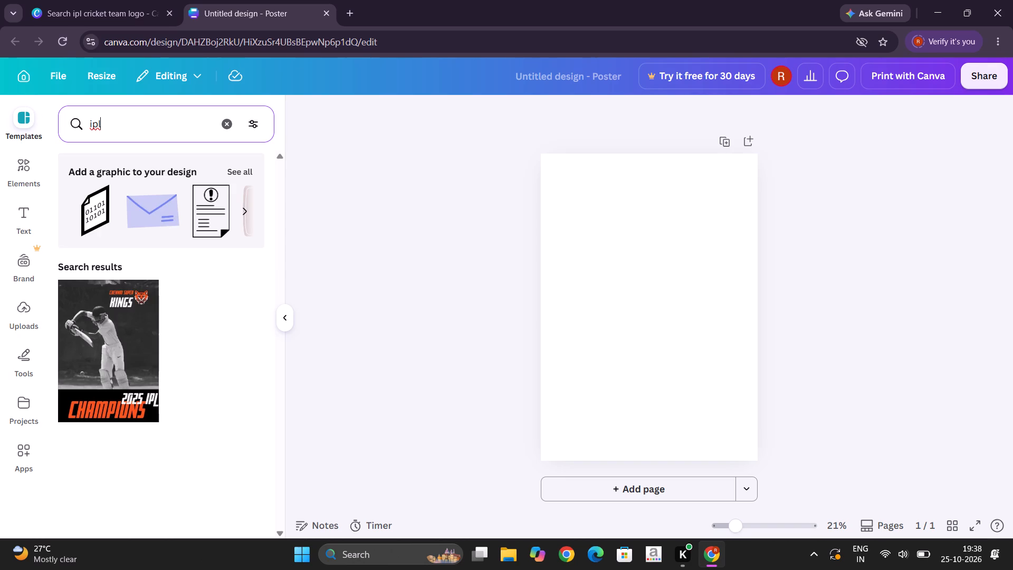
# Replace the template search term with "cricket" and run the search.
pyautogui.click(112, 129)
pyautogui.press('BackSpace')
pyautogui.press('BackSpace')
pyautogui.press('BackSpace')
pyautogui.press('BackSpace')
pyautogui.press('BackSpace')
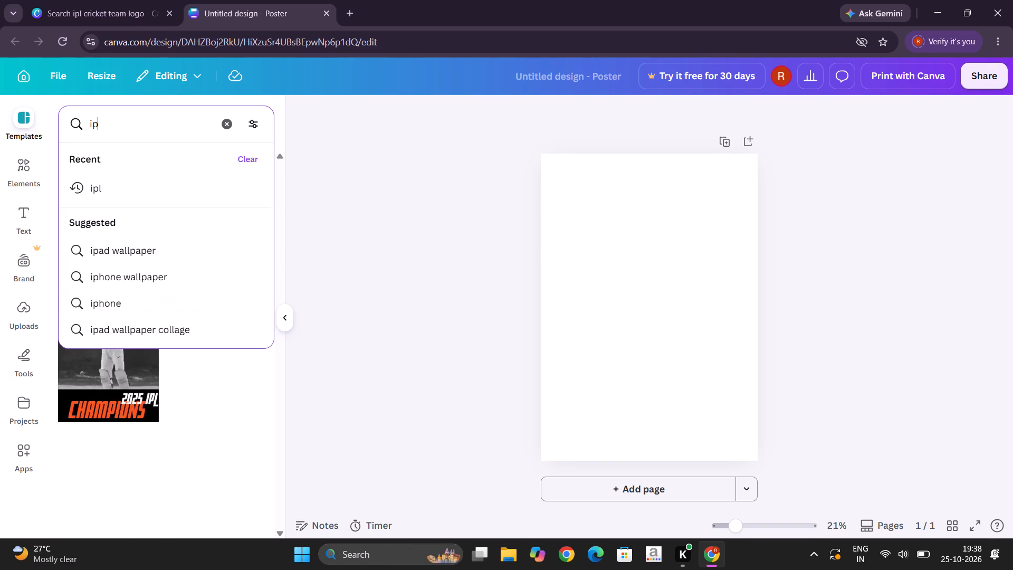
pyautogui.write('cric')
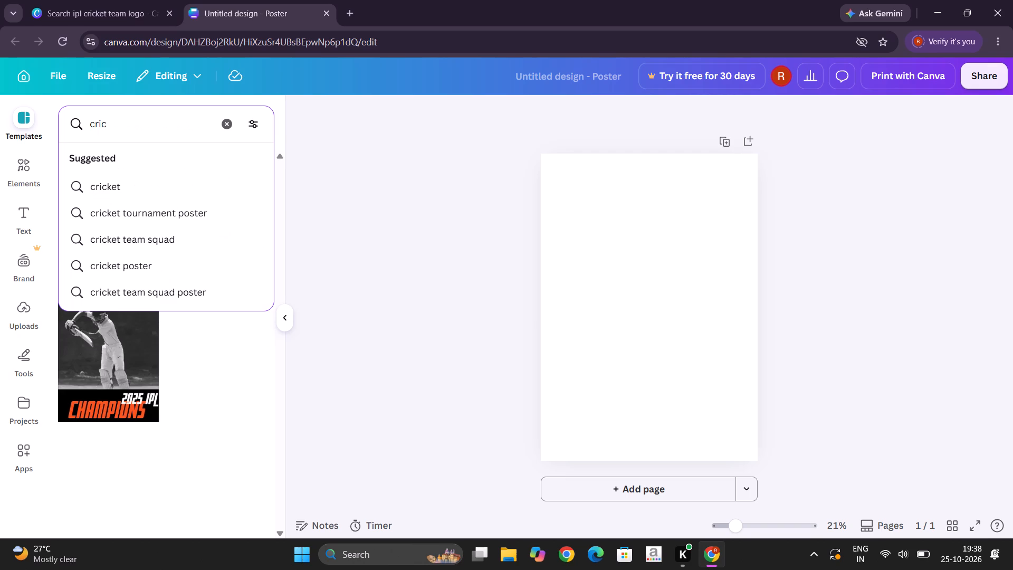
pyautogui.write('ket')
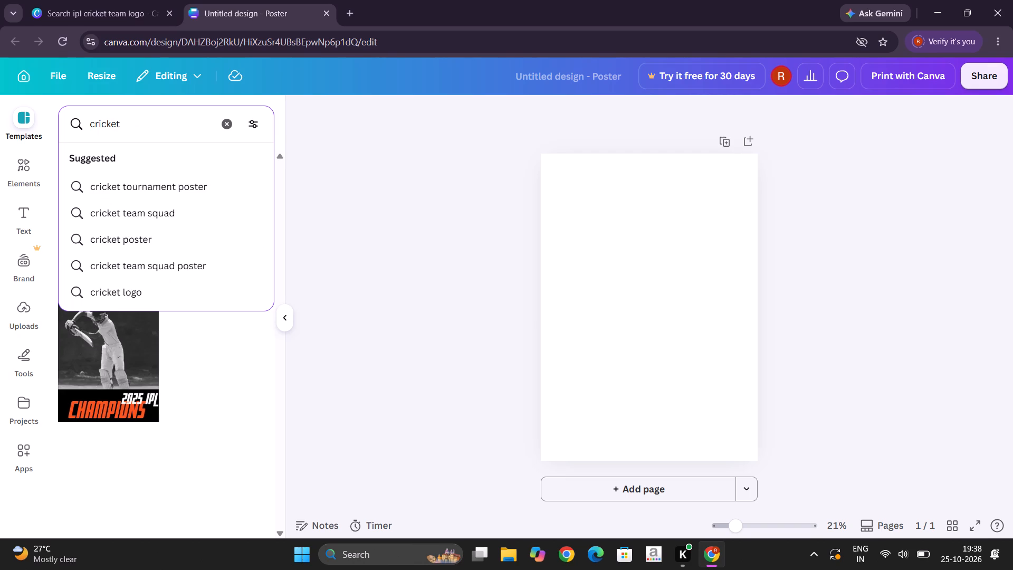
pyautogui.press('Return')
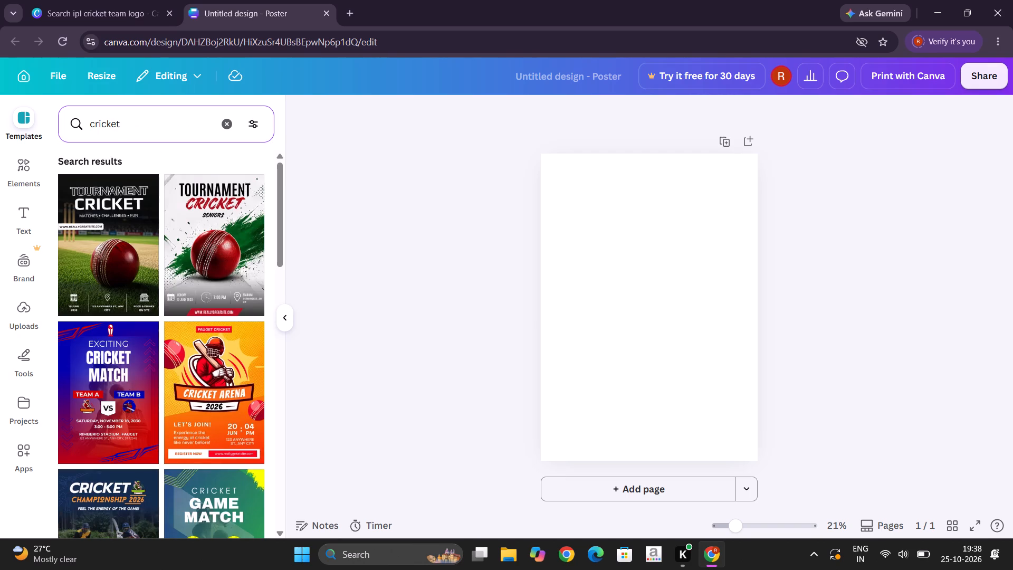
# Open the details of the "2025 IPL Champions" Kings template among the cricket results and search by its "tiger" keyword.
pyautogui.scroll(-2, 119, 267)
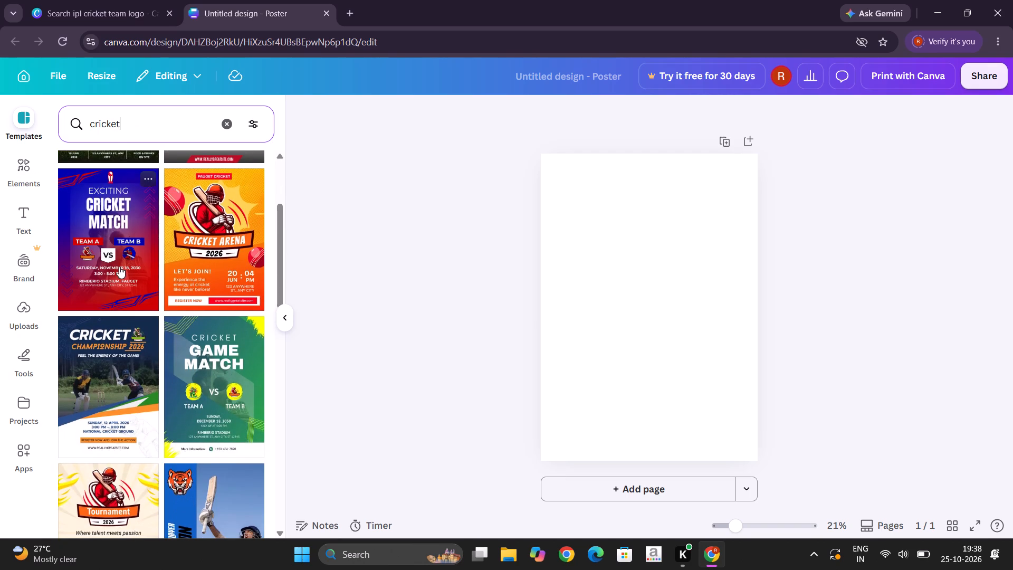
pyautogui.scroll(-8, 119, 267)
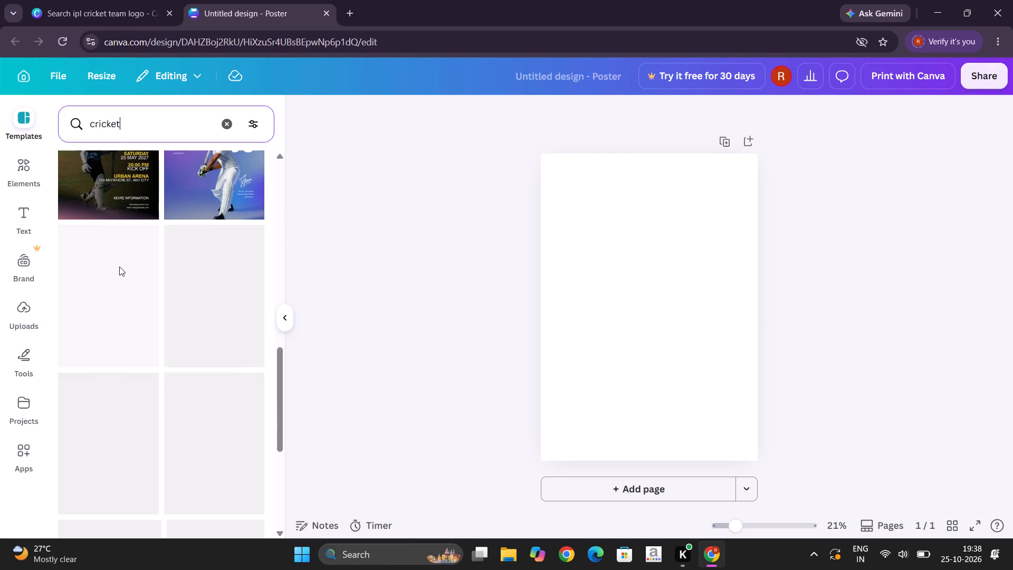
pyautogui.scroll(-4, 119, 267)
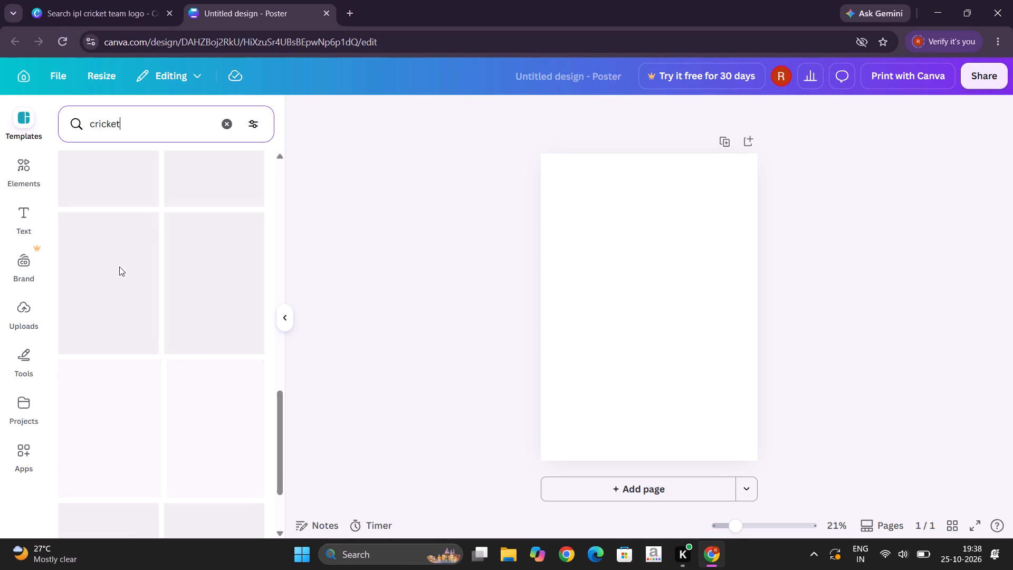
pyautogui.rightClick(119, 267)
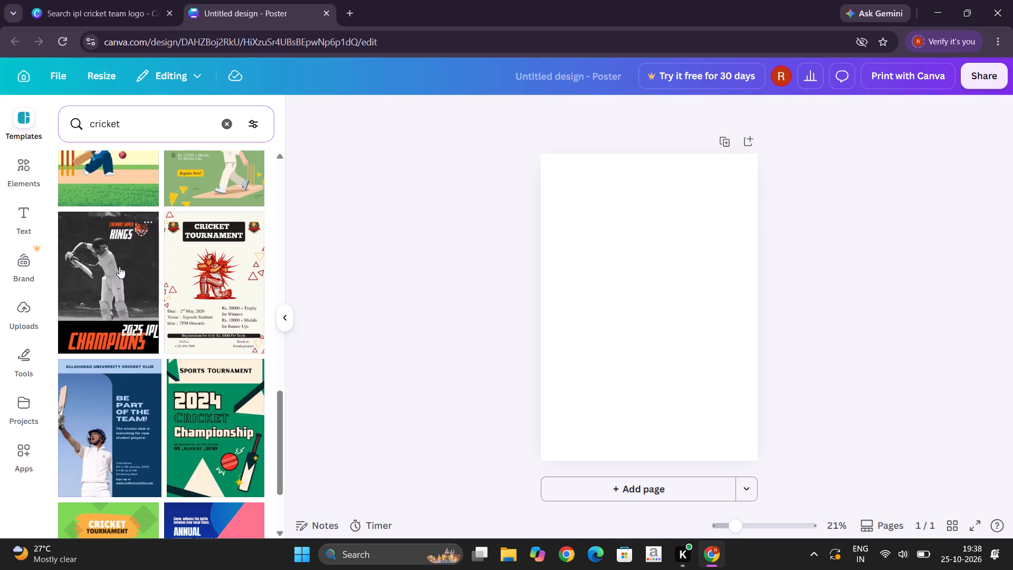
pyautogui.hscroll(1, 119, 267)
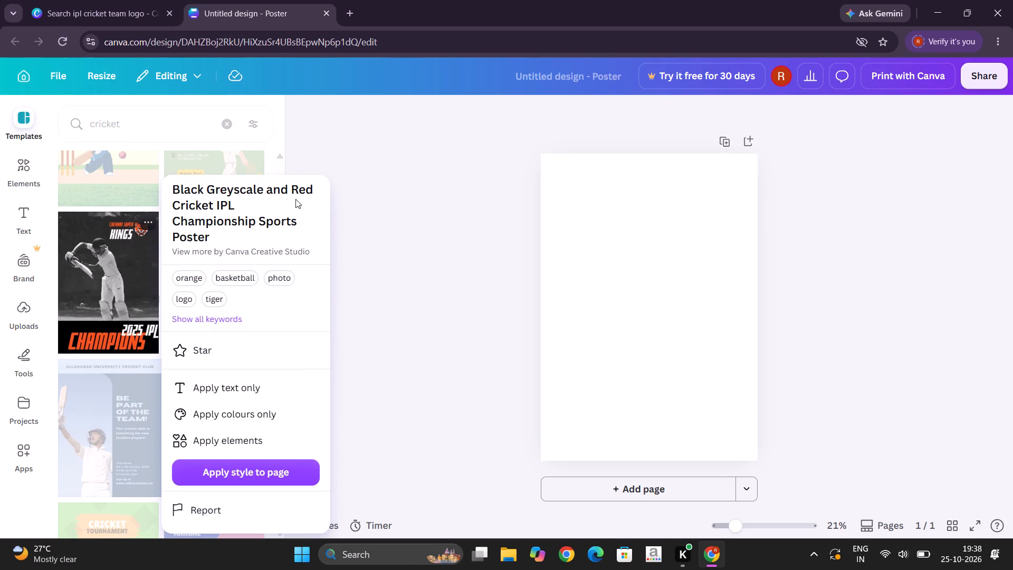
pyautogui.click(212, 301)
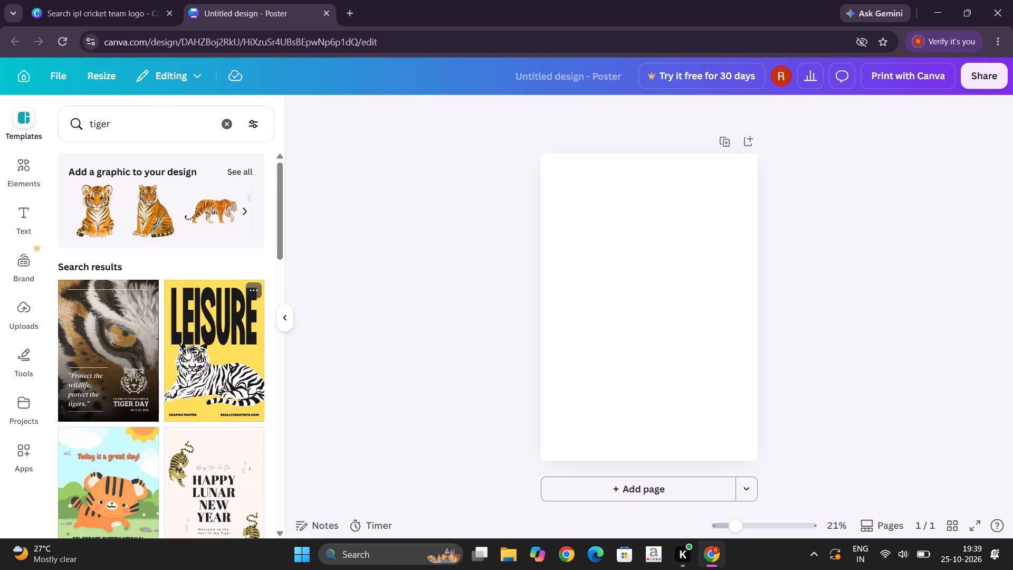
# Browse the tiger poster templates for a design or logo suited to an IPL team poster.
pyautogui.scroll(-4, 181, 359)
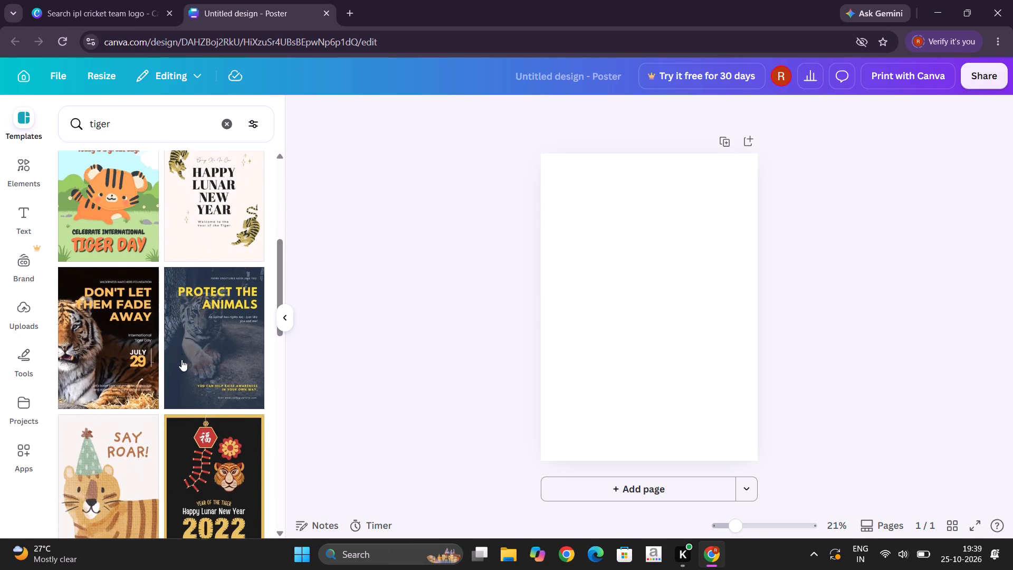
pyautogui.scroll(-7, 181, 359)
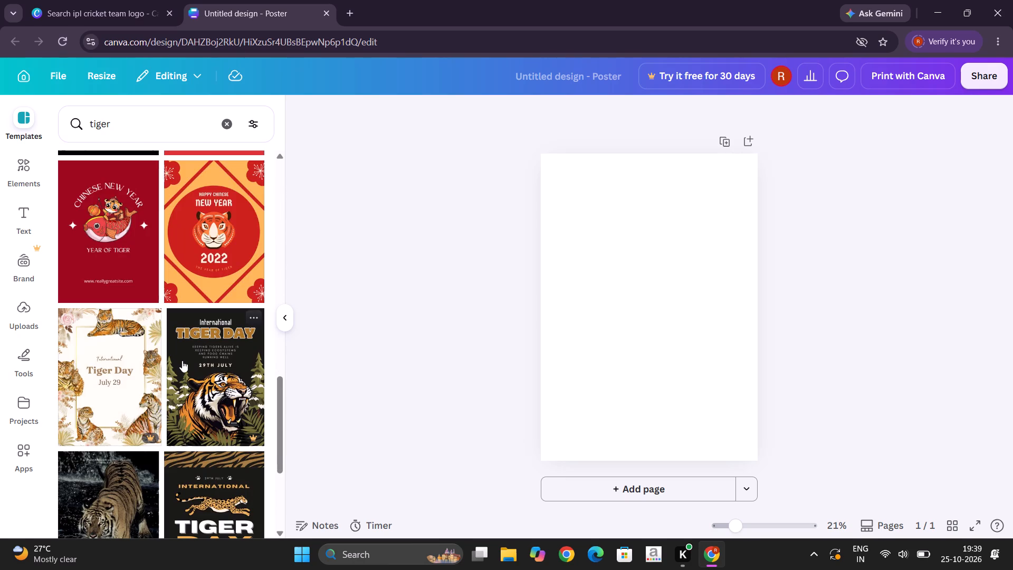
pyautogui.scroll(-1, 183, 328)
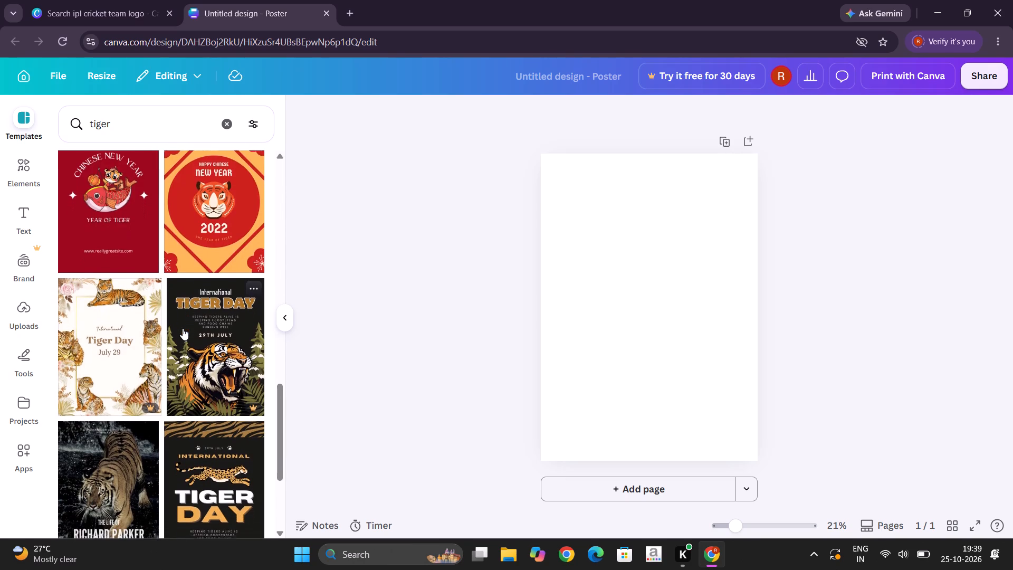
pyautogui.scroll(-5, 183, 328)
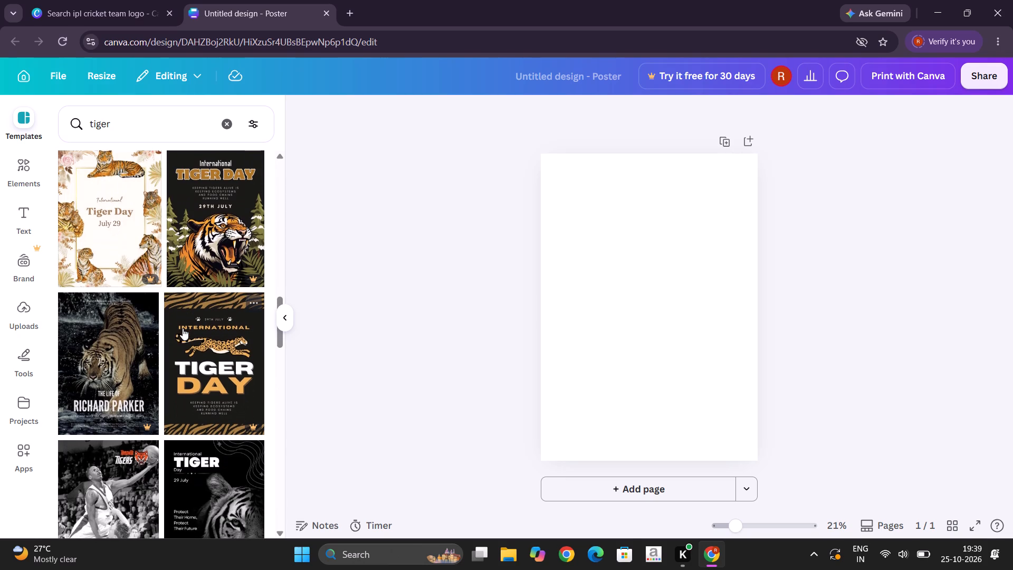
pyautogui.scroll(-7, 183, 328)
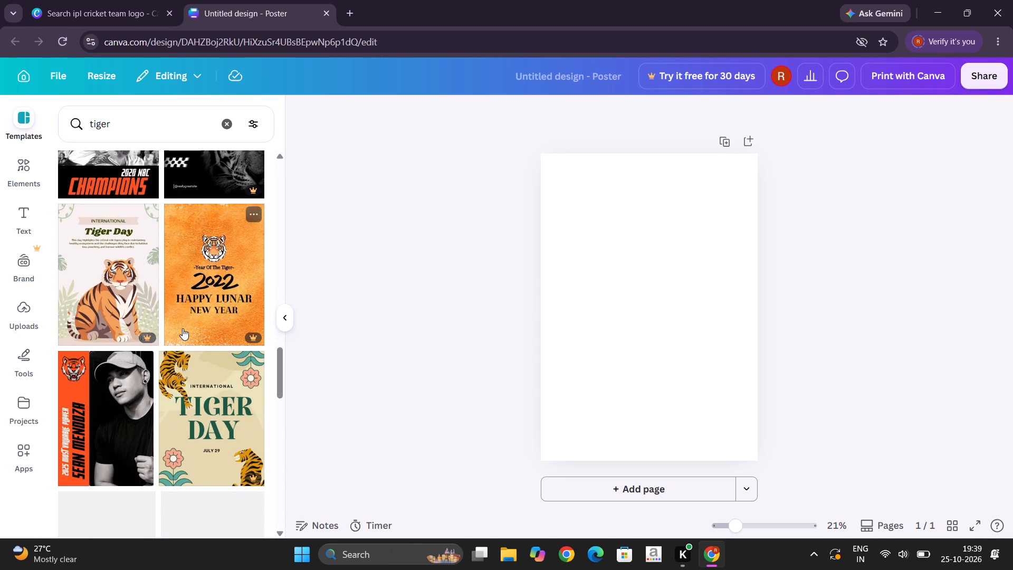
pyautogui.scroll(-6, 183, 328)
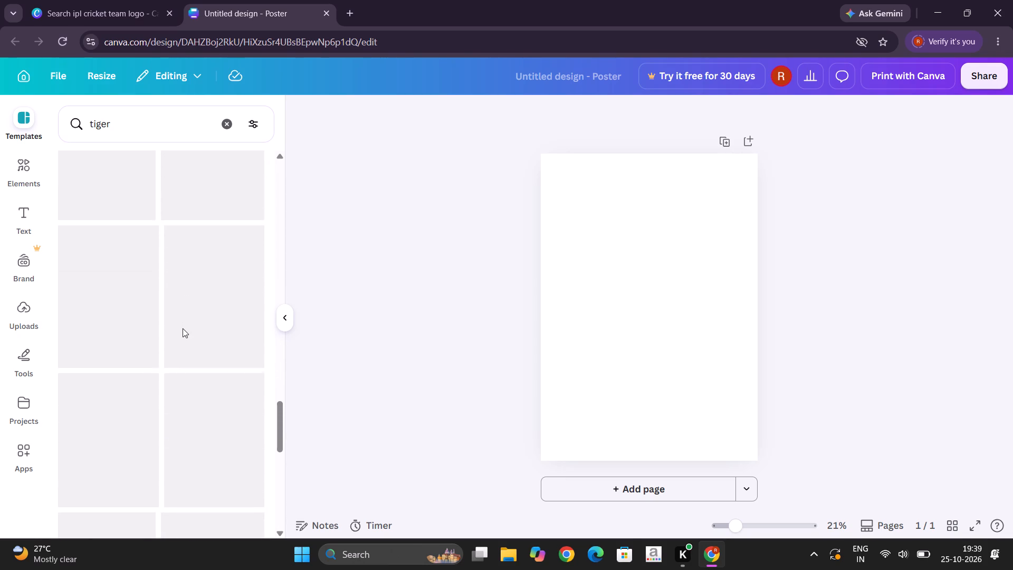
pyautogui.scroll(-1, 183, 328)
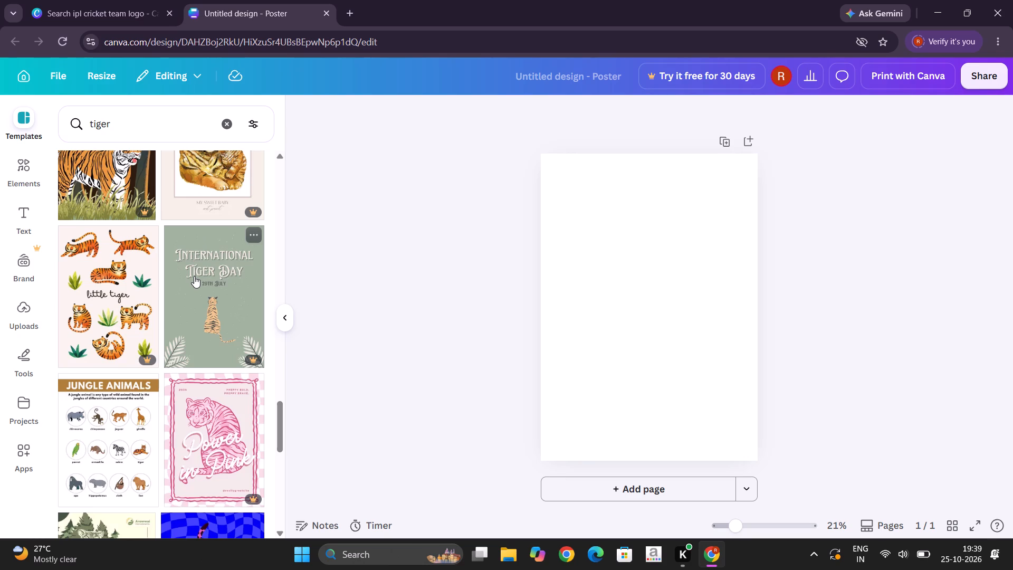
pyautogui.scroll(5, 194, 276)
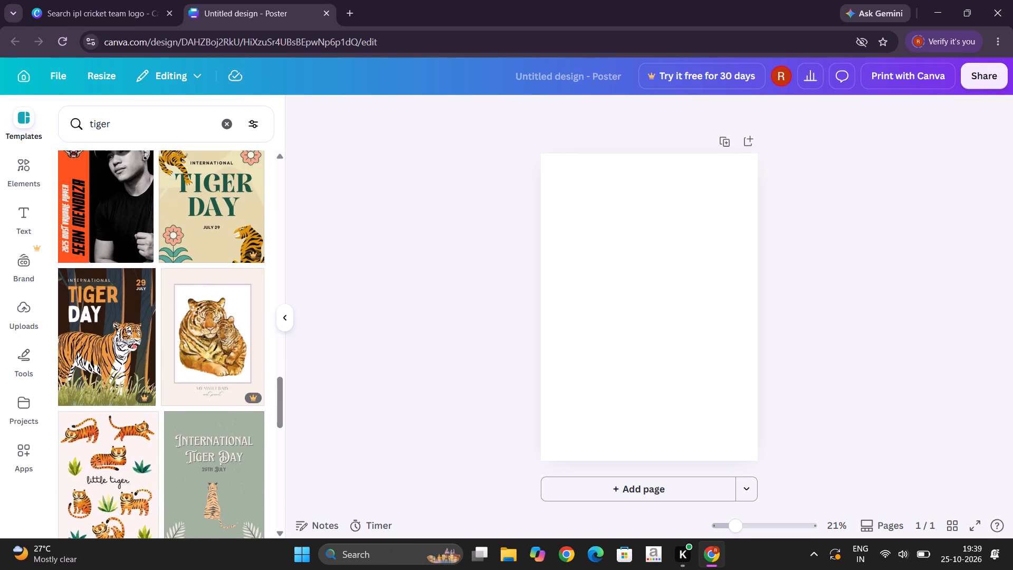
# Replace the template search term with "eagle logo" and run the search.
pyautogui.click(150, 123)
pyautogui.press('BackSpace')
pyautogui.press('BackSpace')
pyautogui.press('BackSpace')
pyautogui.press('BackSpace')
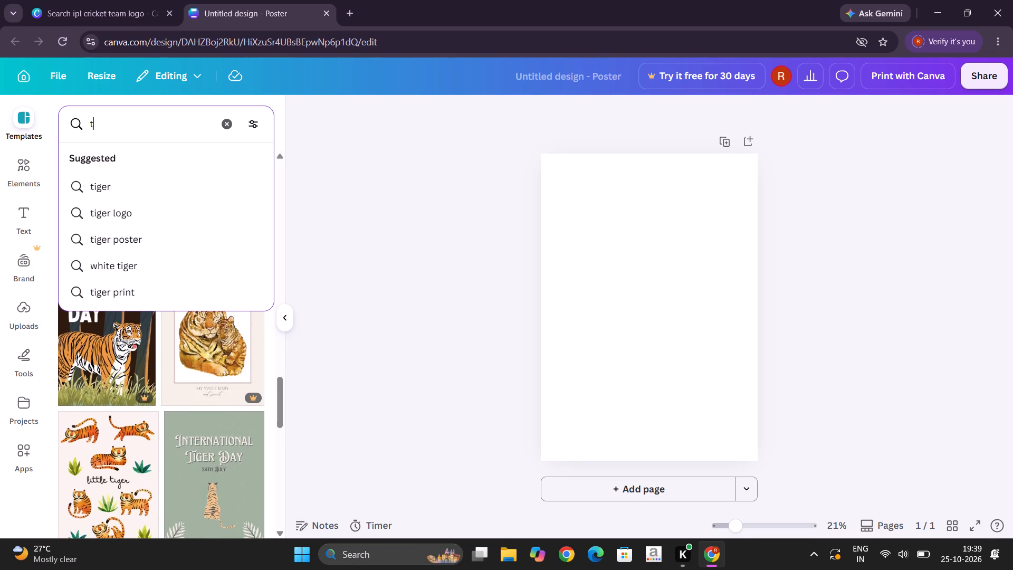
pyautogui.press('BackSpace')
pyautogui.write('ea')
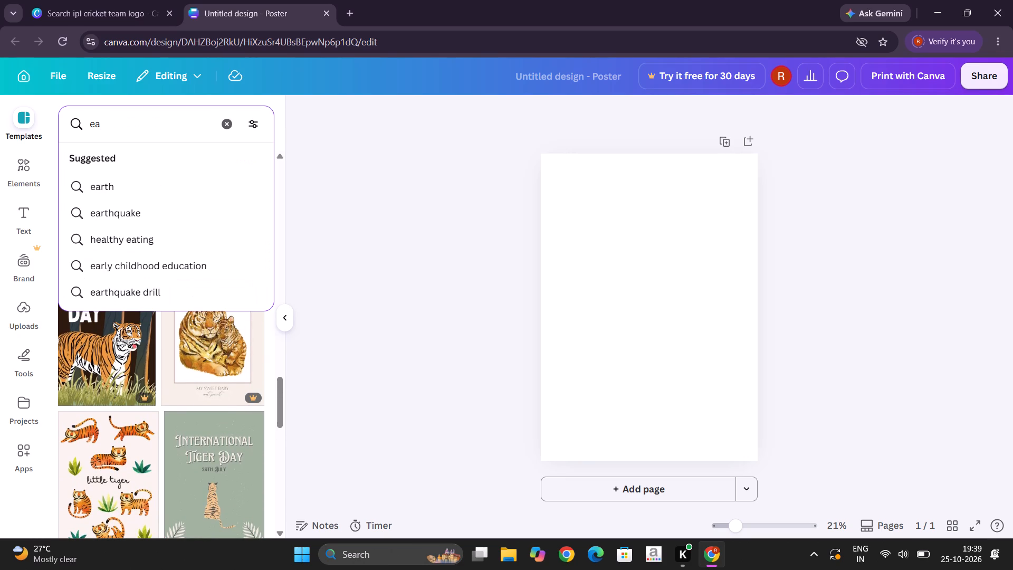
pyautogui.write('gle logo')
pyautogui.press('Return')
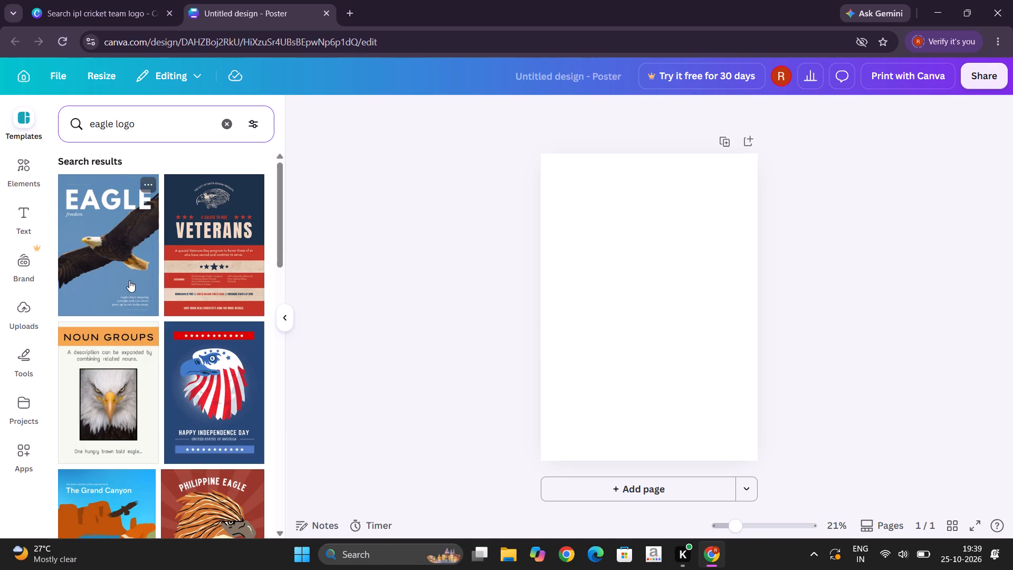
# Browse the eagle logo template results for an eagle emblem suitable for a cricket team poster.
pyautogui.scroll(-6, 130, 284)
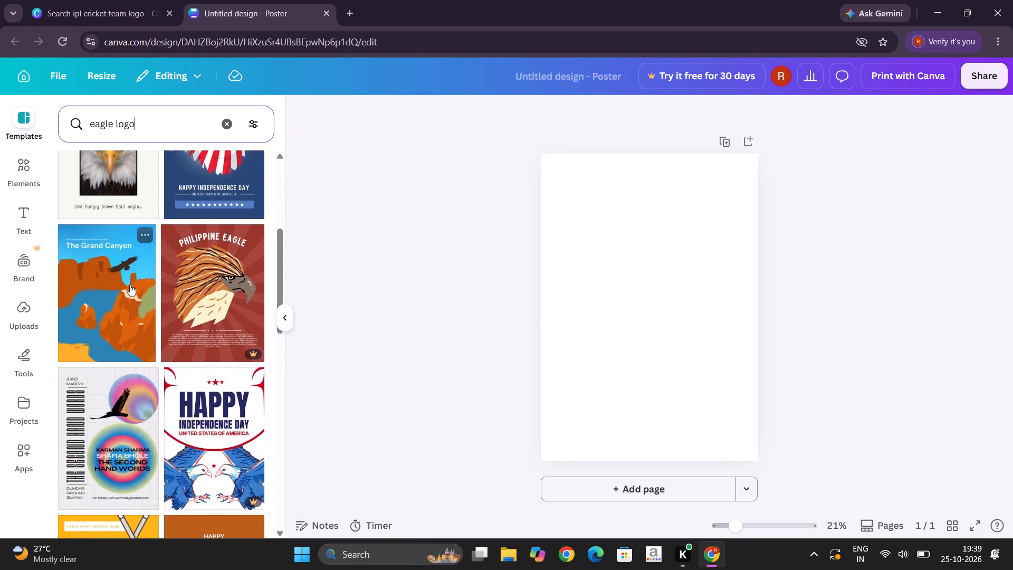
pyautogui.scroll(-9, 130, 284)
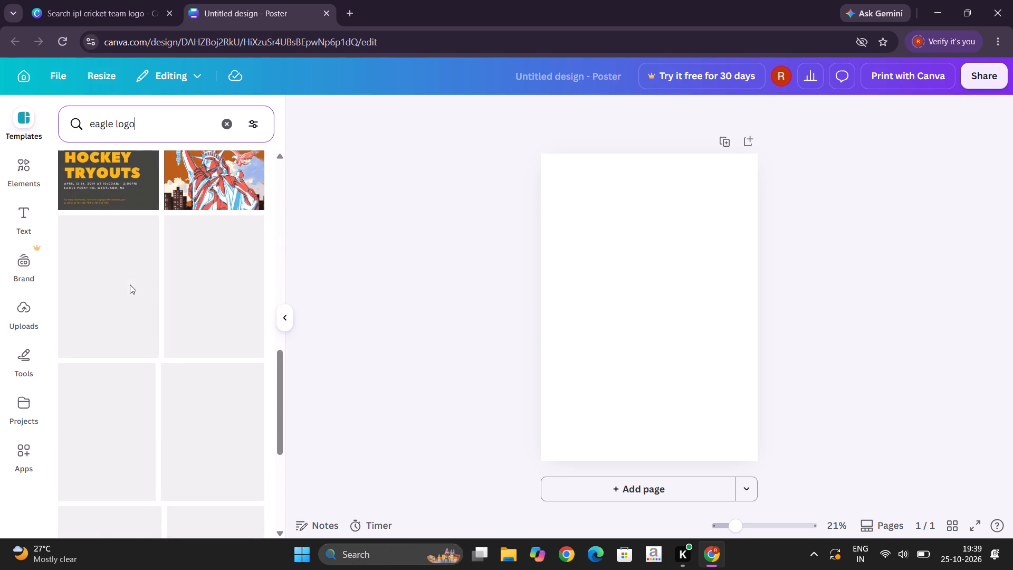
pyautogui.scroll(-4, 130, 284)
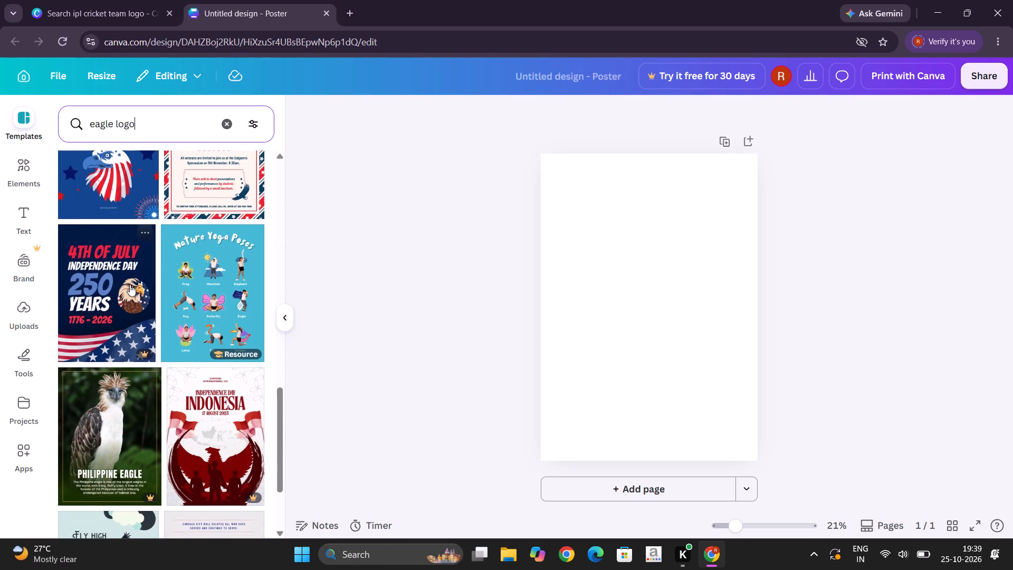
pyautogui.scroll(-2, 130, 284)
pyautogui.scroll(-3, 137, 219)
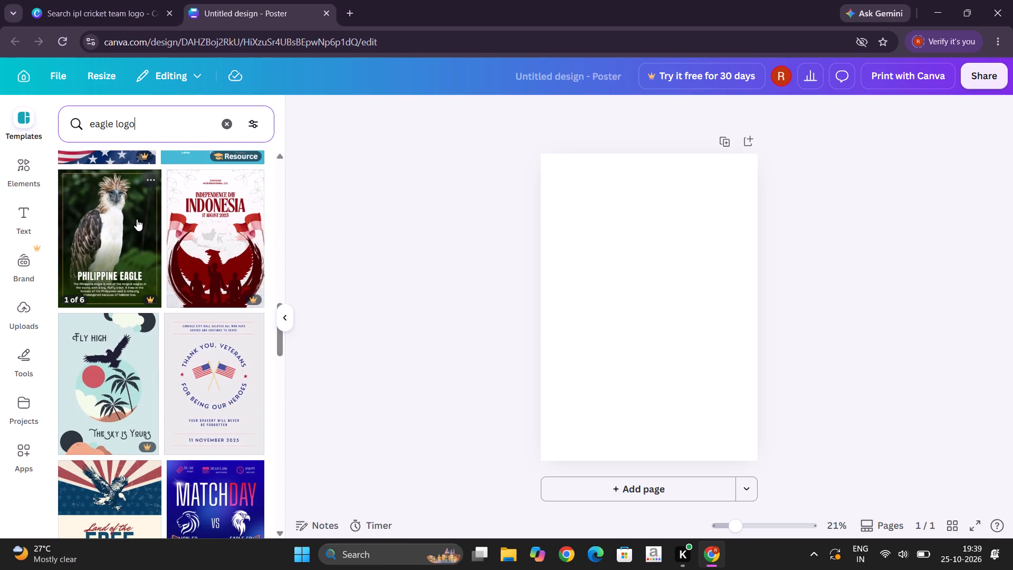
pyautogui.scroll(-1, 137, 219)
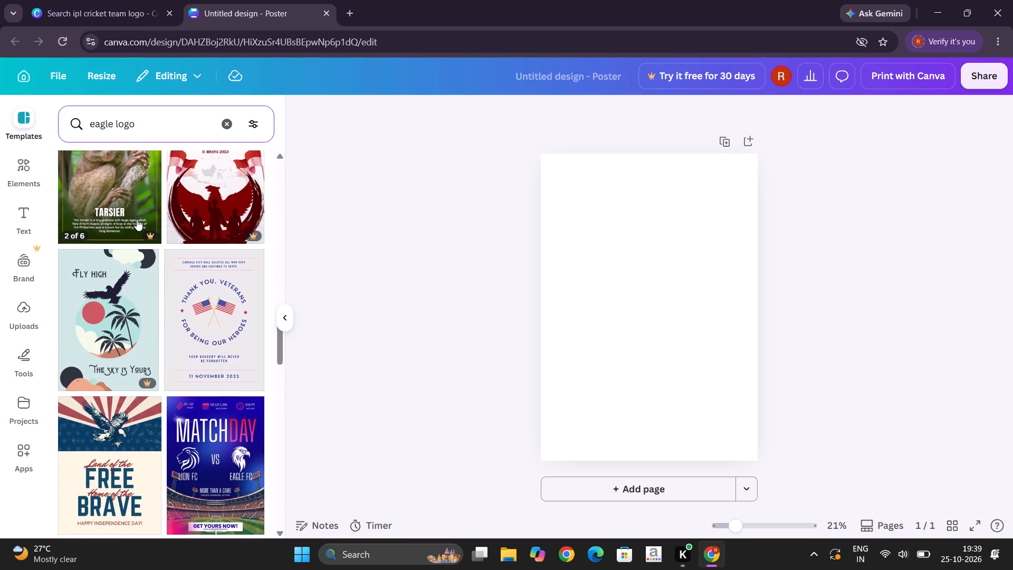
pyautogui.scroll(-2, 137, 219)
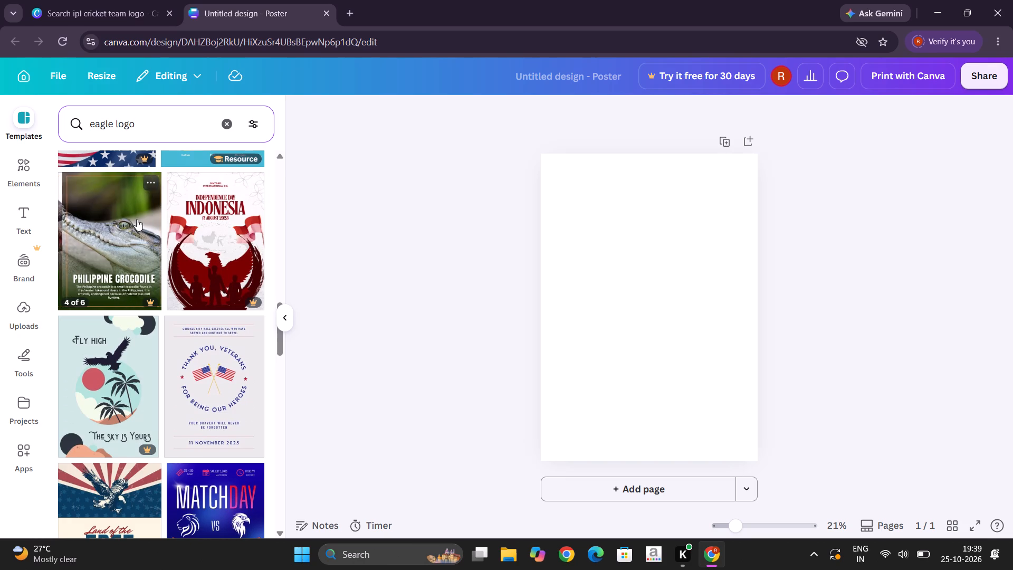
pyautogui.scroll(-1, 137, 219)
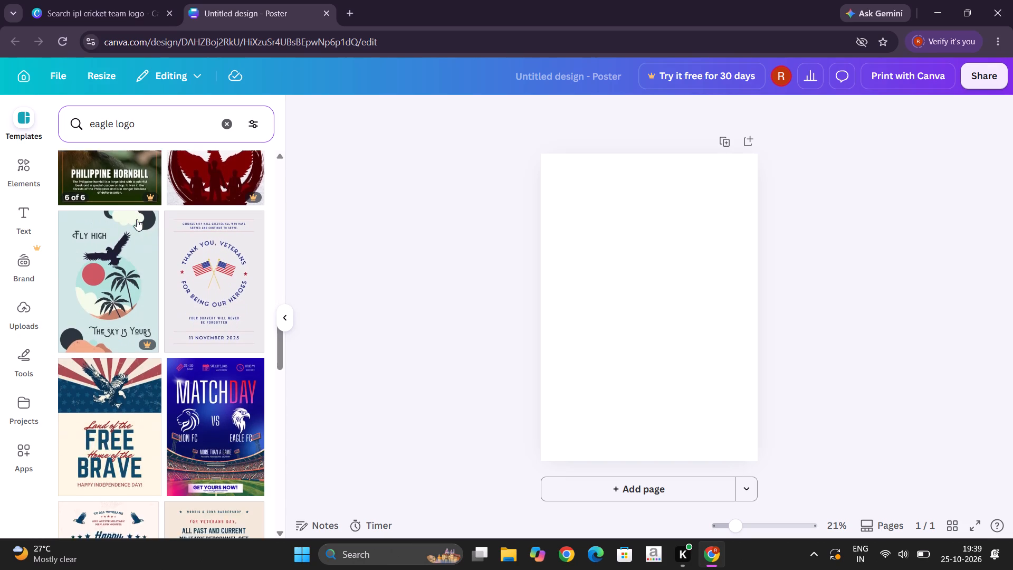
pyautogui.scroll(-5, 137, 219)
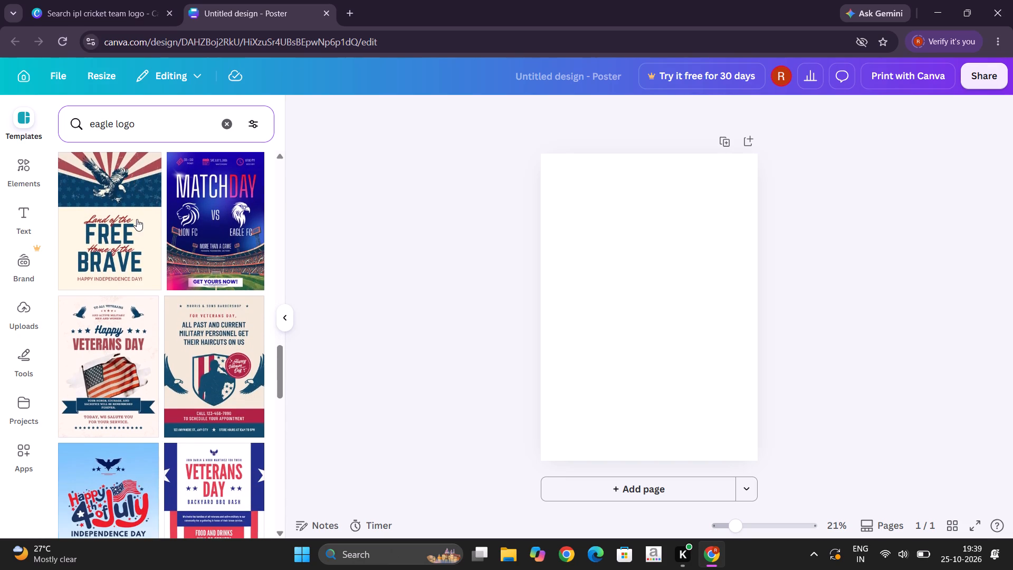
pyautogui.scroll(-2, 137, 219)
pyautogui.scroll(-1, 139, 156)
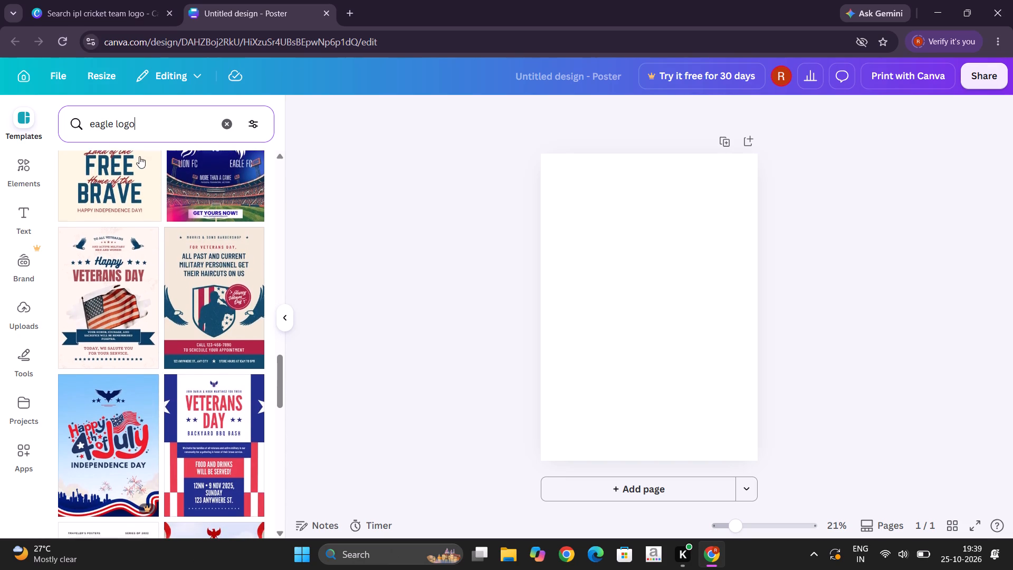
pyautogui.scroll(-8, 139, 156)
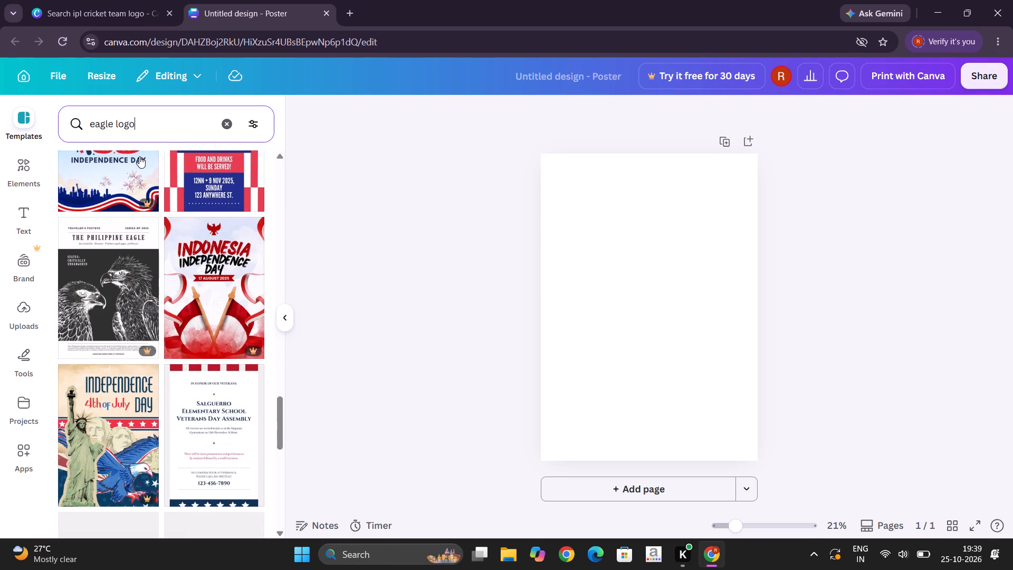
pyautogui.scroll(-7, 139, 156)
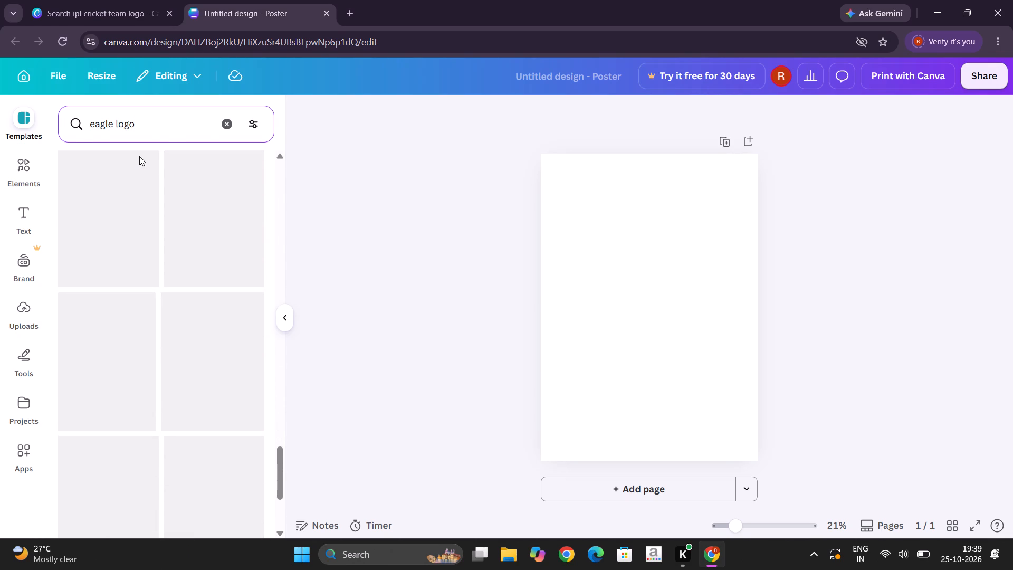
pyautogui.scroll(4, 139, 156)
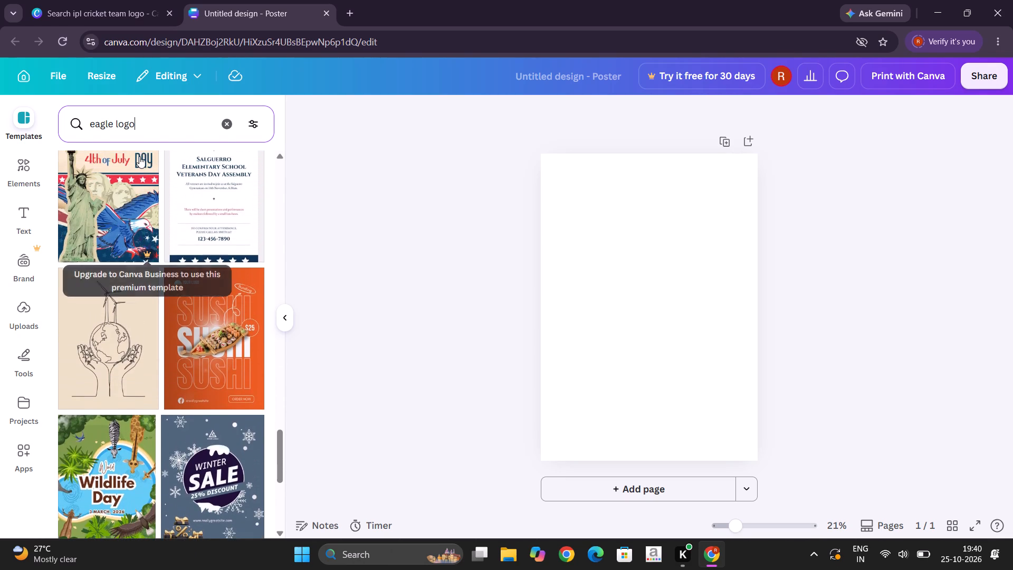
pyautogui.scroll(4, 139, 156)
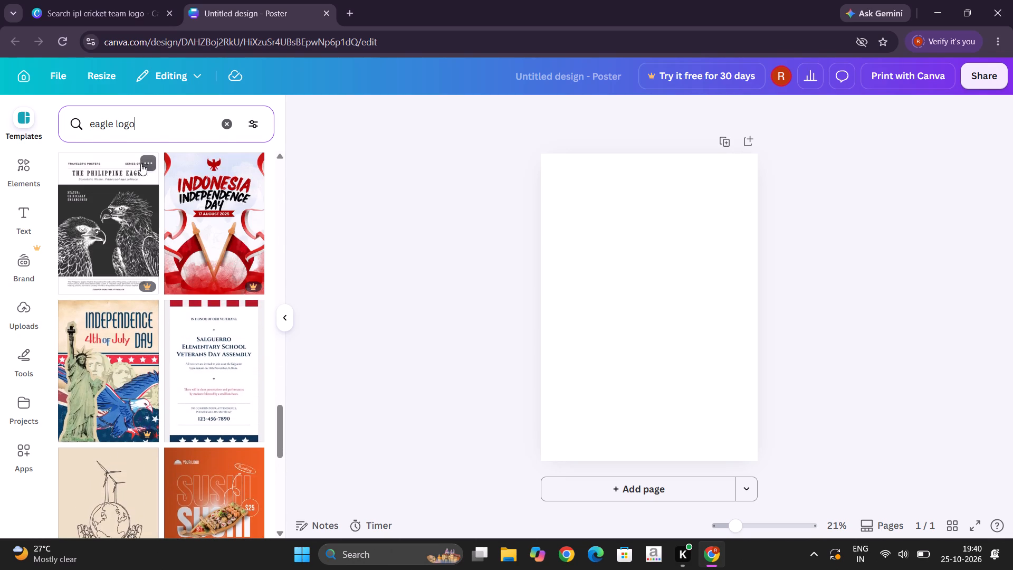
pyautogui.scroll(1, 141, 164)
# Look further through the eagle logo template results for an emblem suitable for a cricket team poster.
pyautogui.scroll(-9, 150, 260)
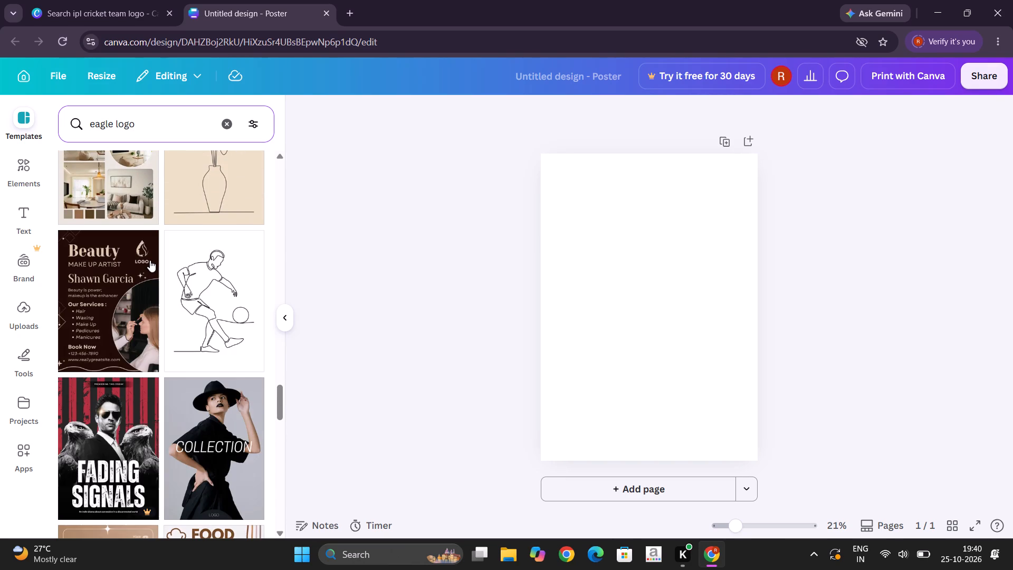
pyautogui.scroll(-7, 150, 260)
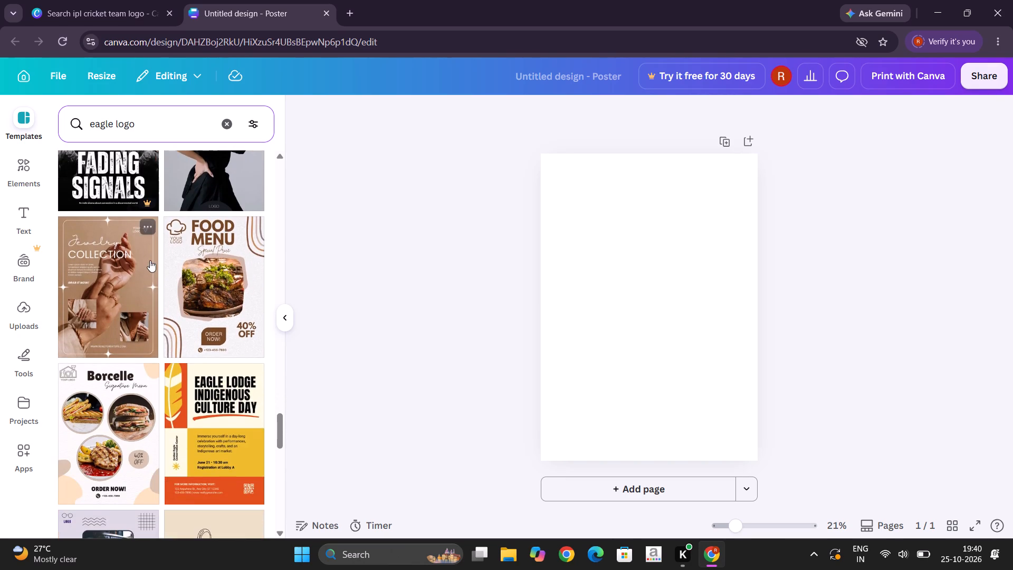
pyautogui.scroll(-9, 150, 260)
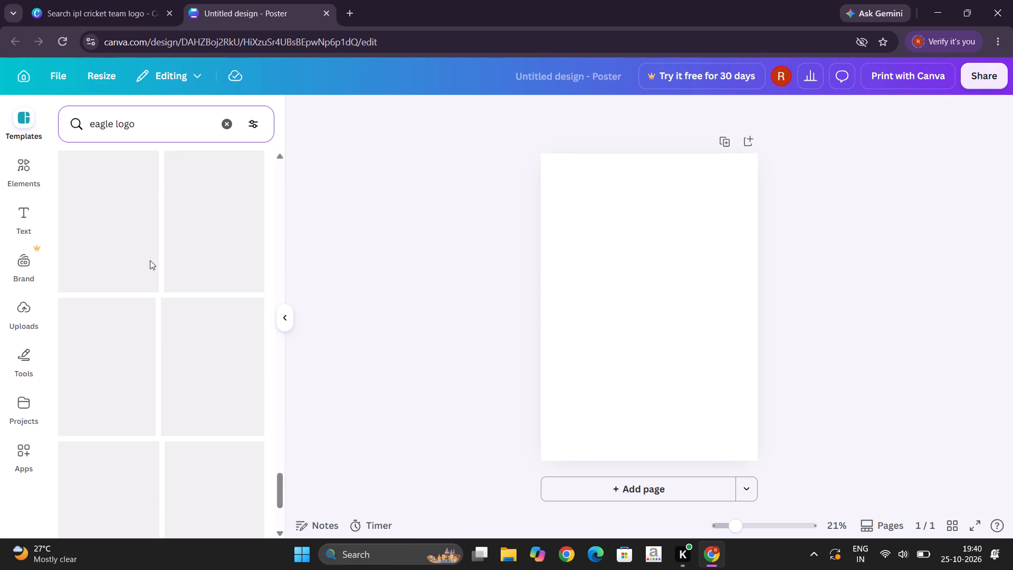
# Shorten the template search term to "eagle" and run the search.
pyautogui.press('BackSpace')
pyautogui.press('BackSpace')
pyautogui.press('BackSpace')
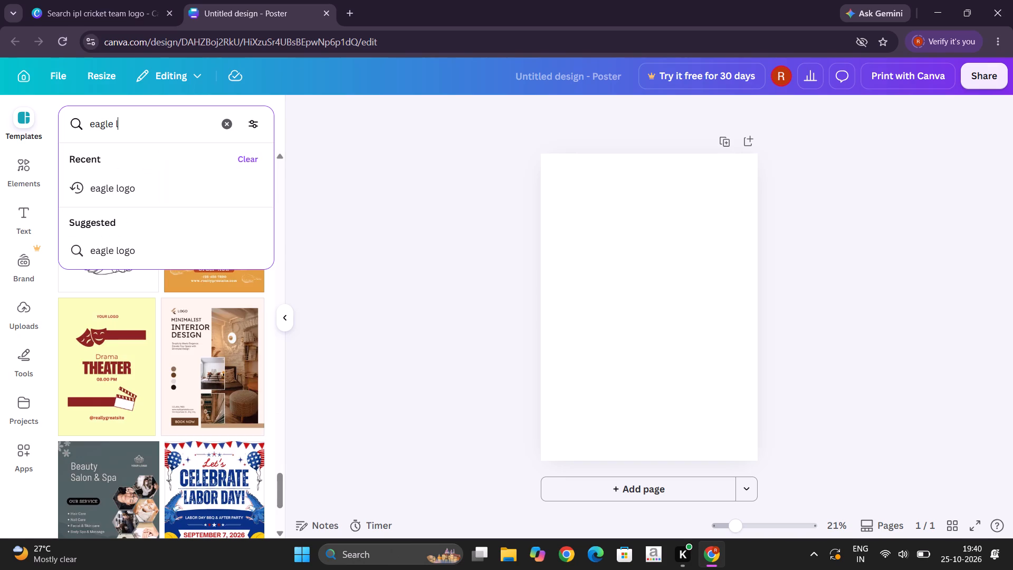
pyautogui.press('BackSpace')
pyautogui.press('Return')
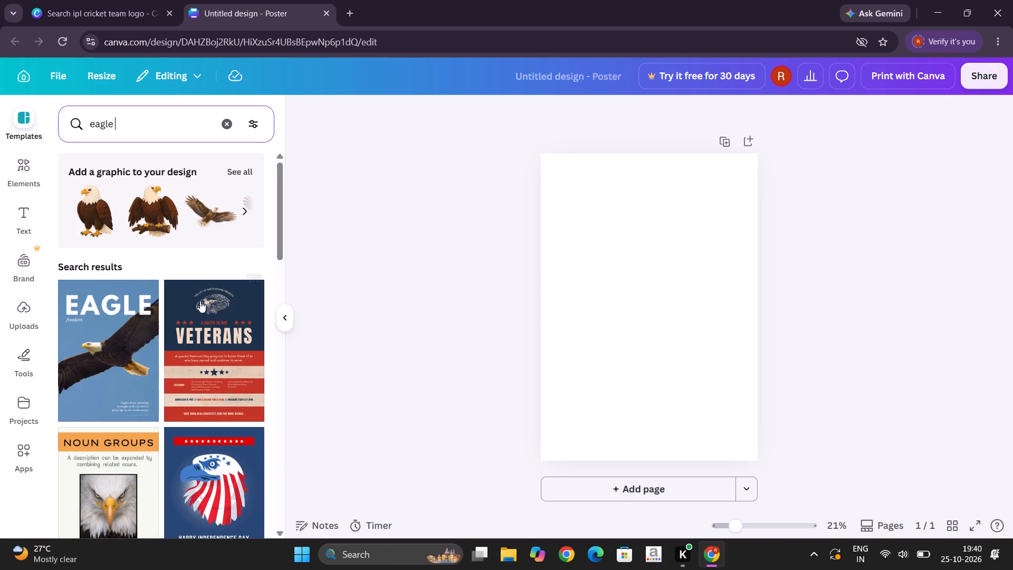
# Look through the suggested eagle graphics above the template results for one suited to a team logo.
pyautogui.hscroll(-1, 155, 203)
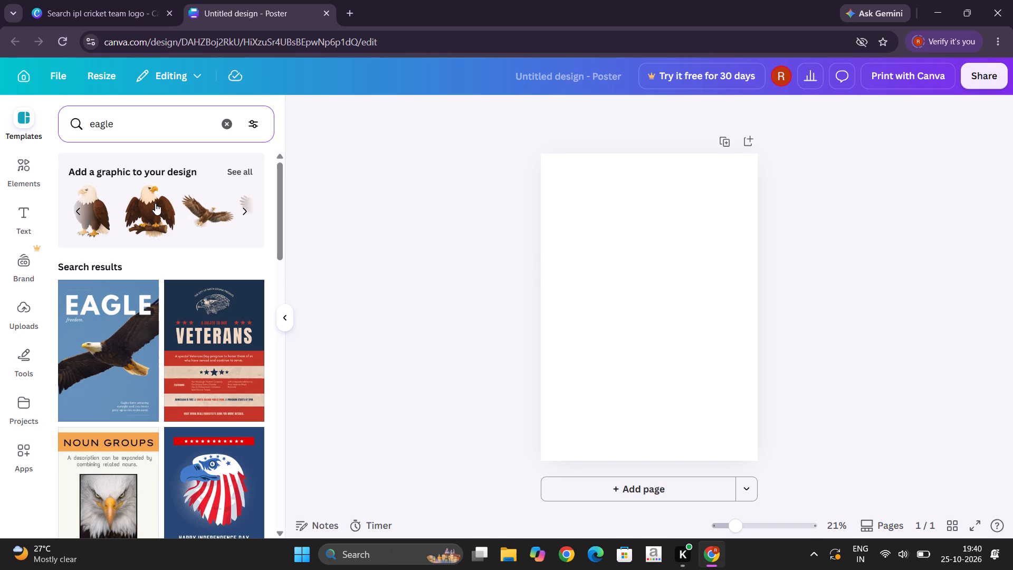
pyautogui.hscroll(-2, 155, 203)
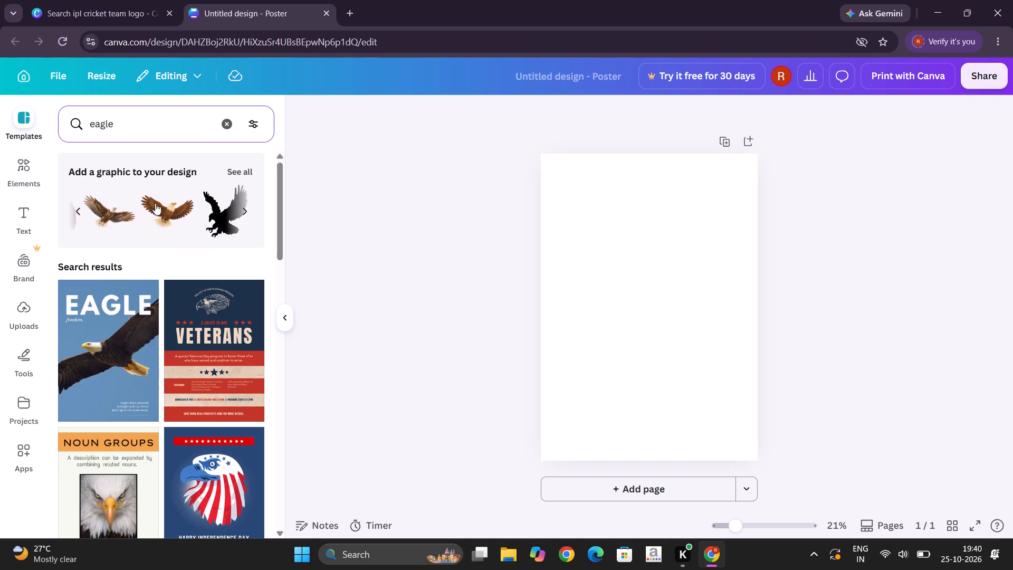
pyautogui.hscroll(-2, 155, 203)
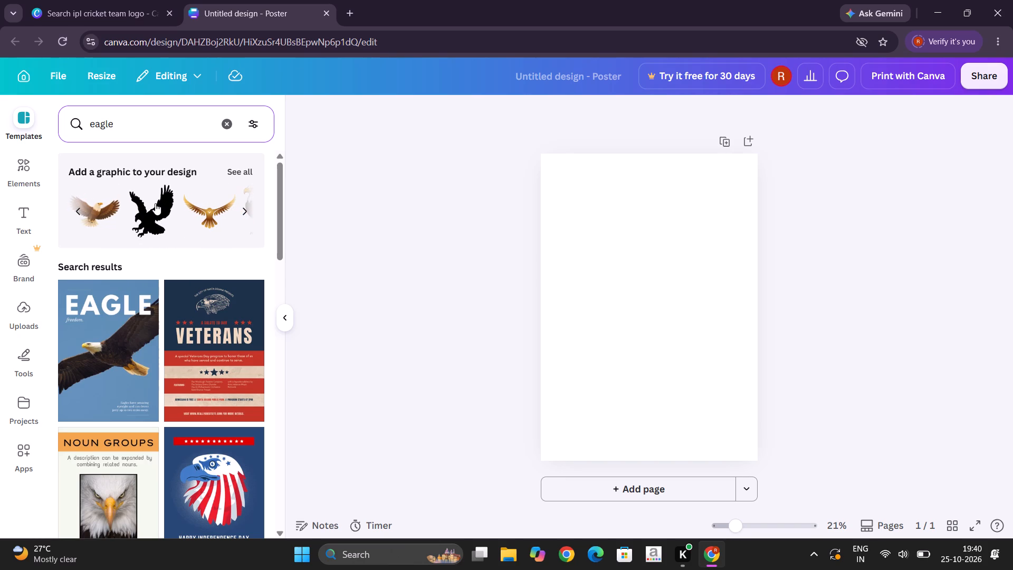
pyautogui.hscroll(-5, 155, 203)
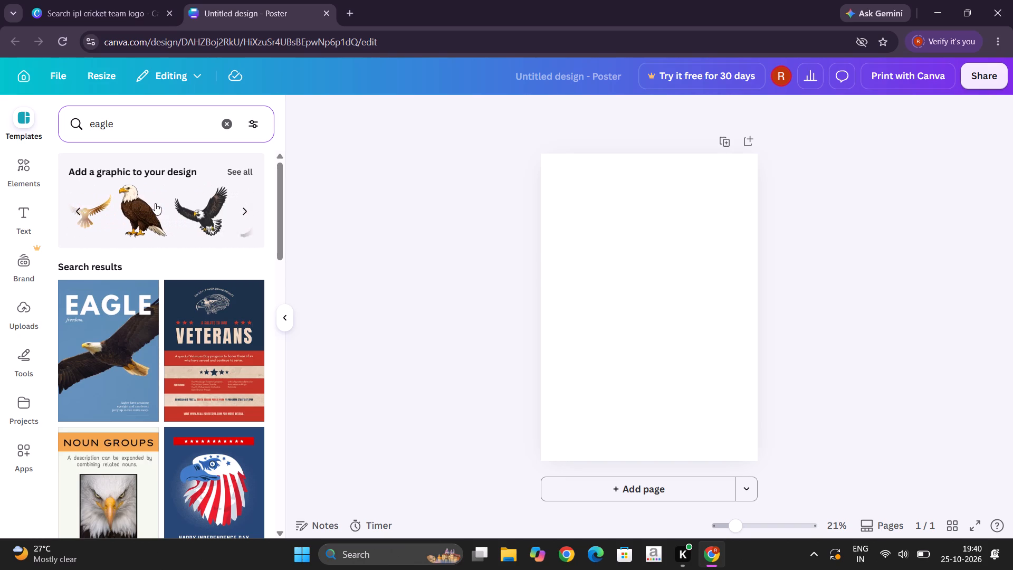
pyautogui.hscroll(-3, 155, 203)
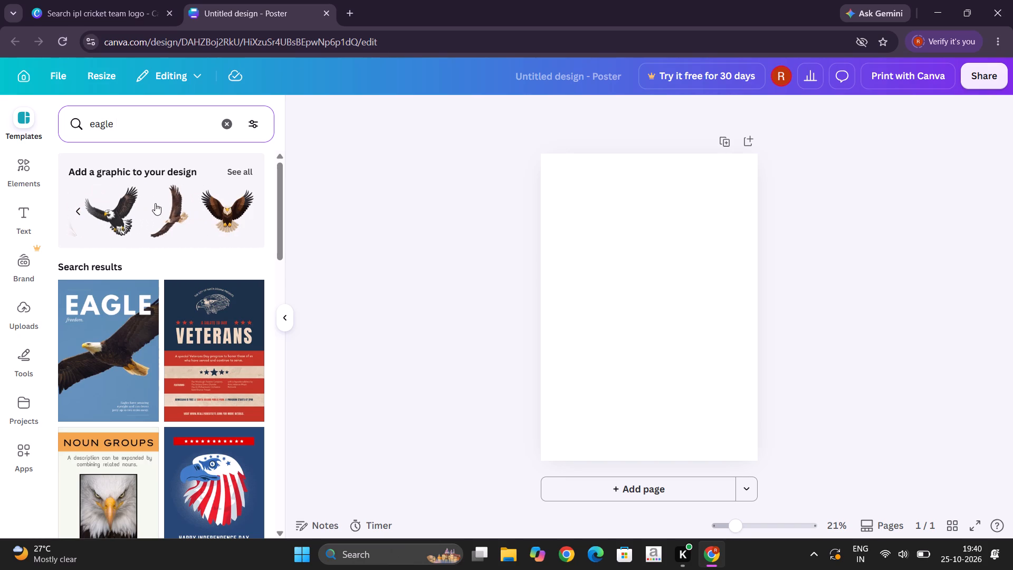
pyautogui.hscroll(4, 155, 203)
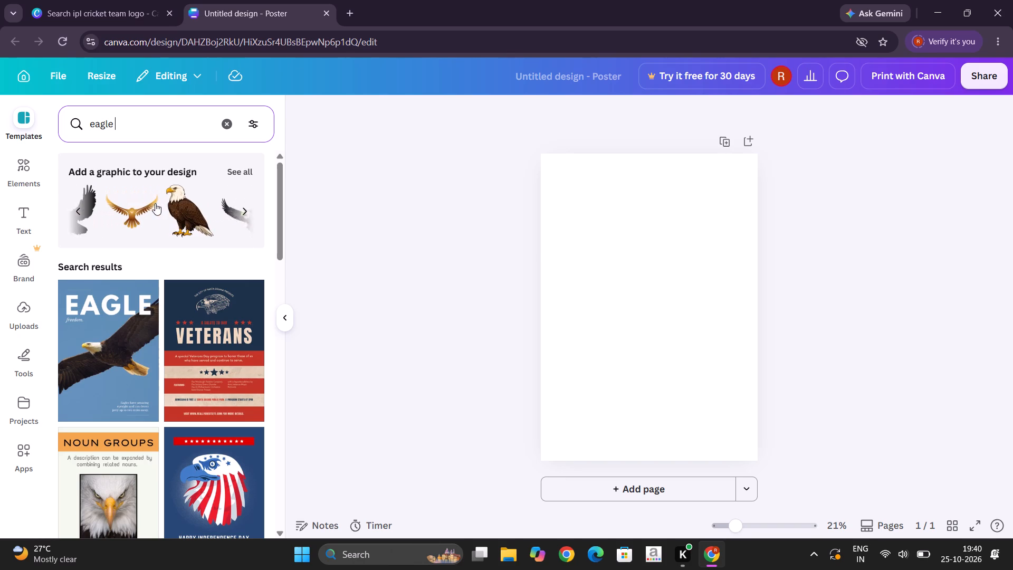
pyautogui.hscroll(1, 155, 203)
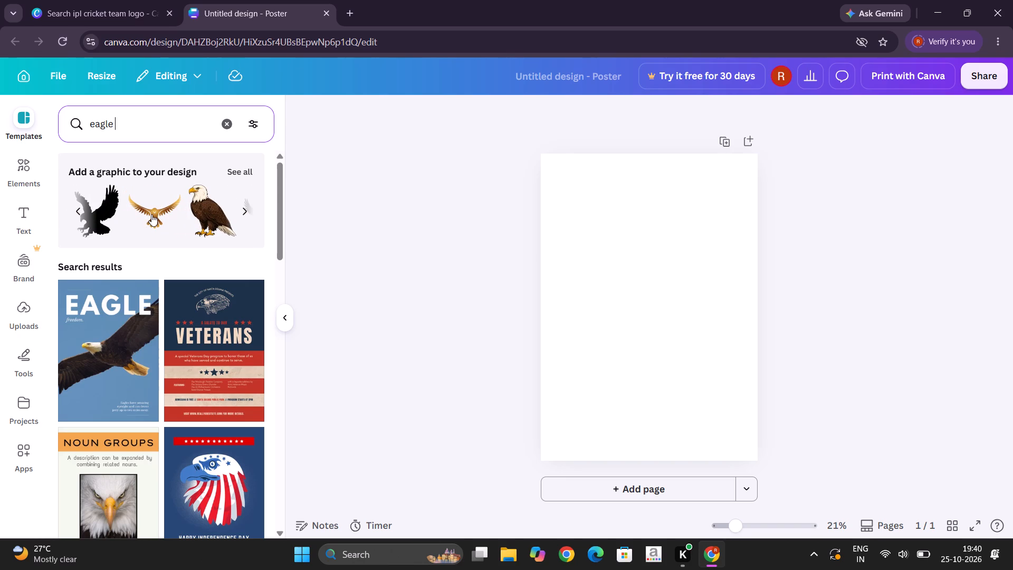
pyautogui.click(93, 218)
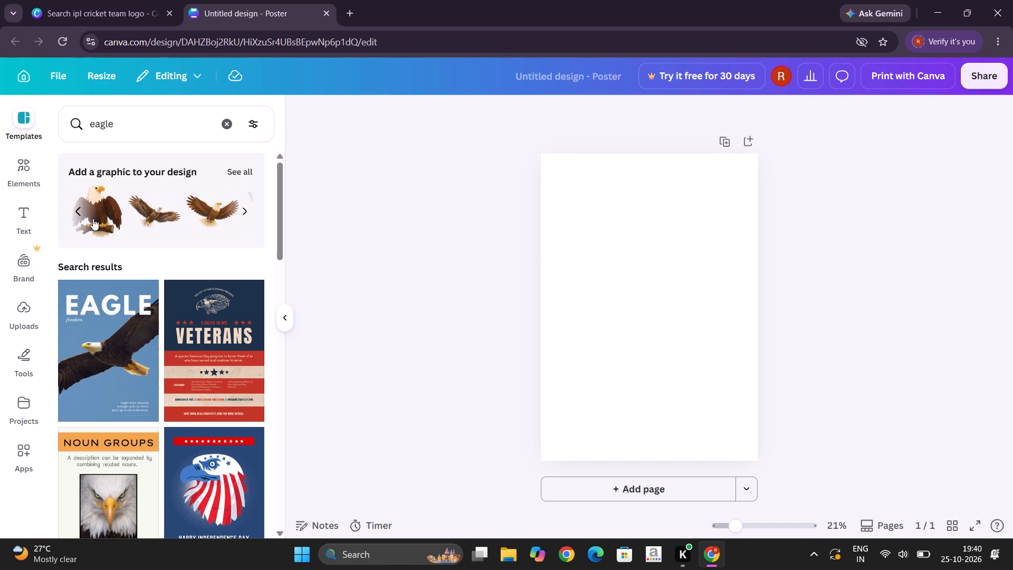
# Open the full set of eagle elements and add the black "Flying Hawk" silhouette graphic to the poster.
pyautogui.click(234, 166)
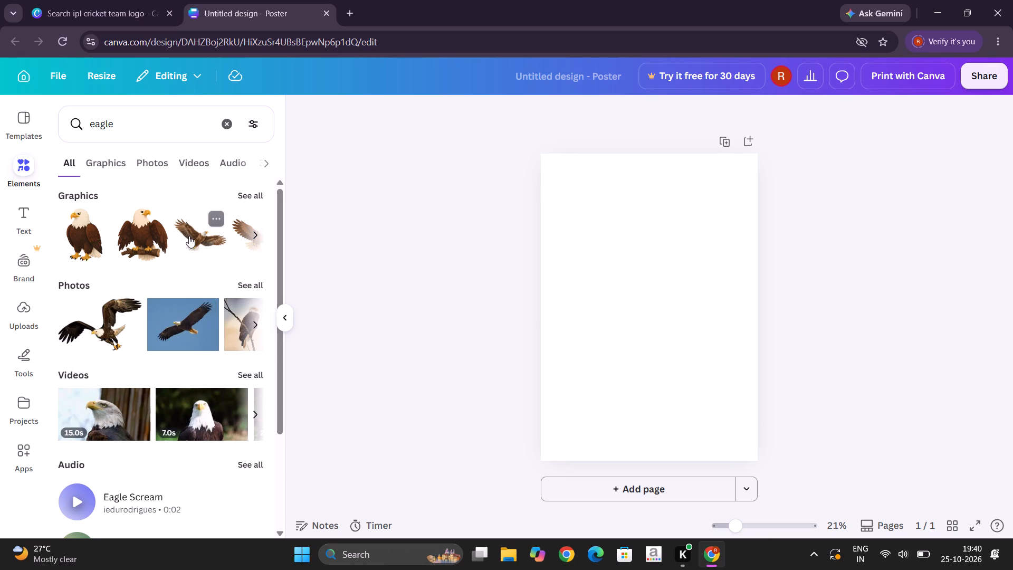
pyautogui.hscroll(-3, 189, 236)
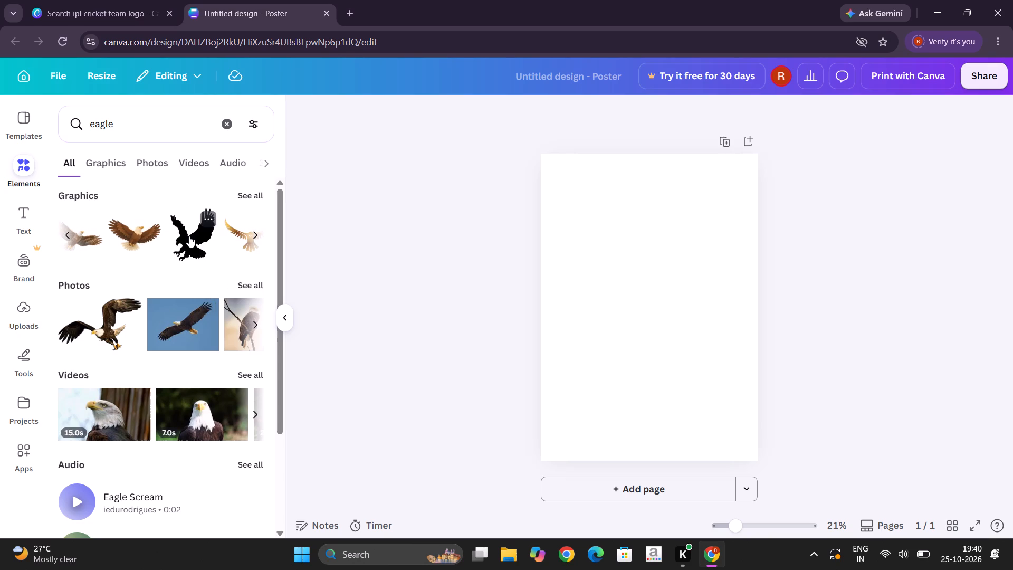
pyautogui.click(206, 218)
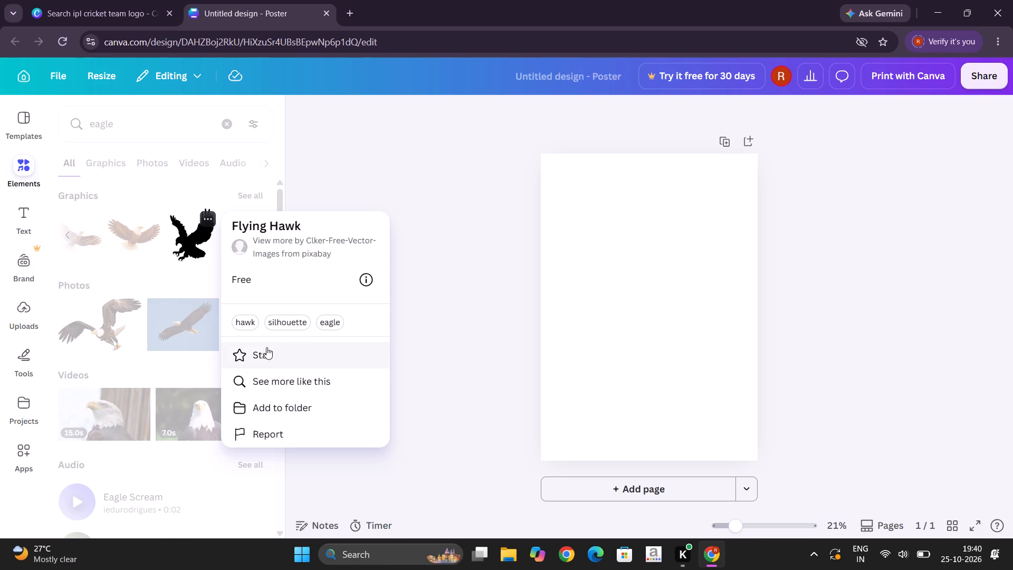
pyautogui.doubleClick(189, 243)
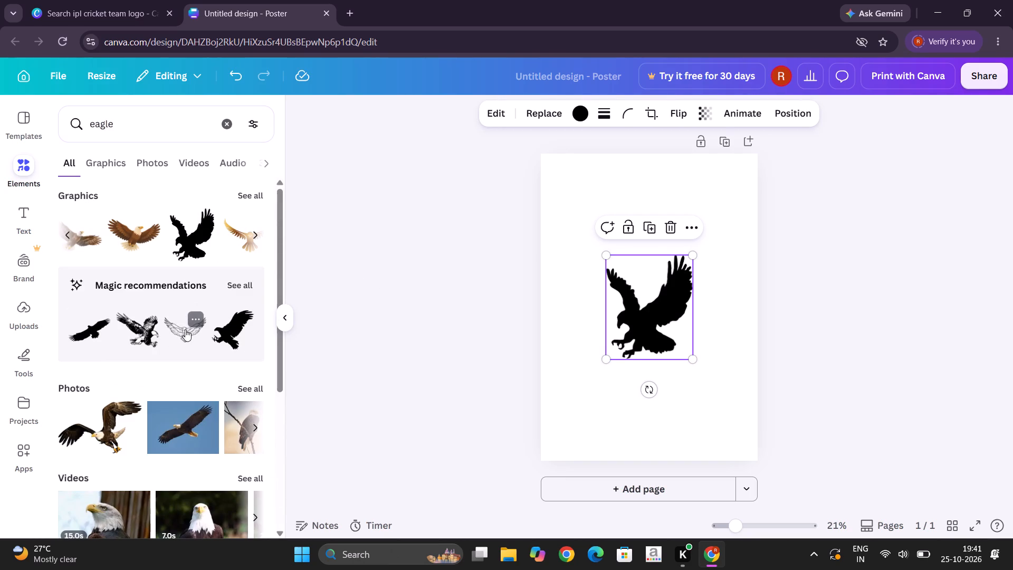
# Open the full set of recommended graphics similar to the hawk silhouette and examine them for a suitable team logo.
pyautogui.hscroll(-1, 184, 328)
pyautogui.click(234, 282)
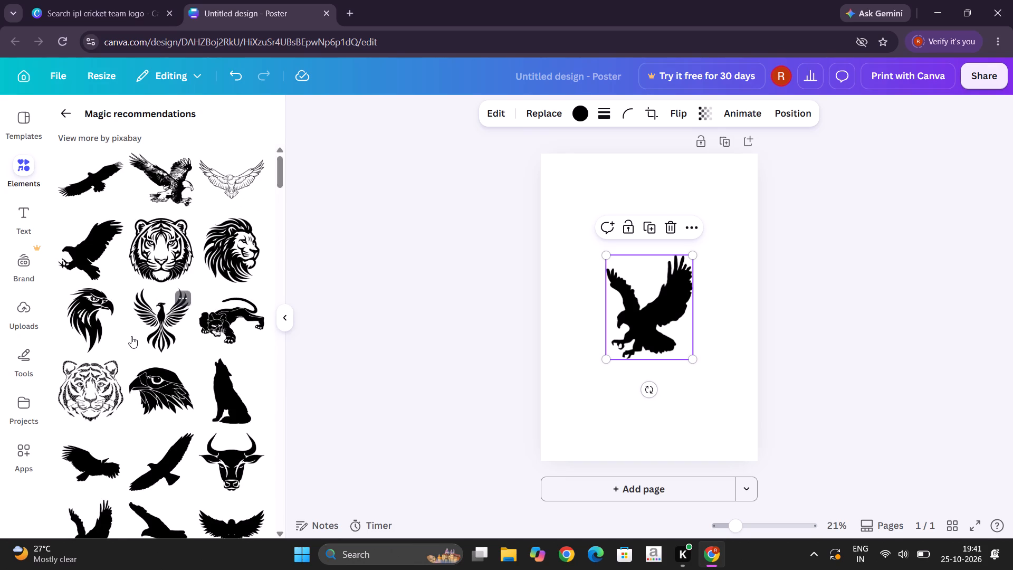
pyautogui.scroll(-1, 131, 339)
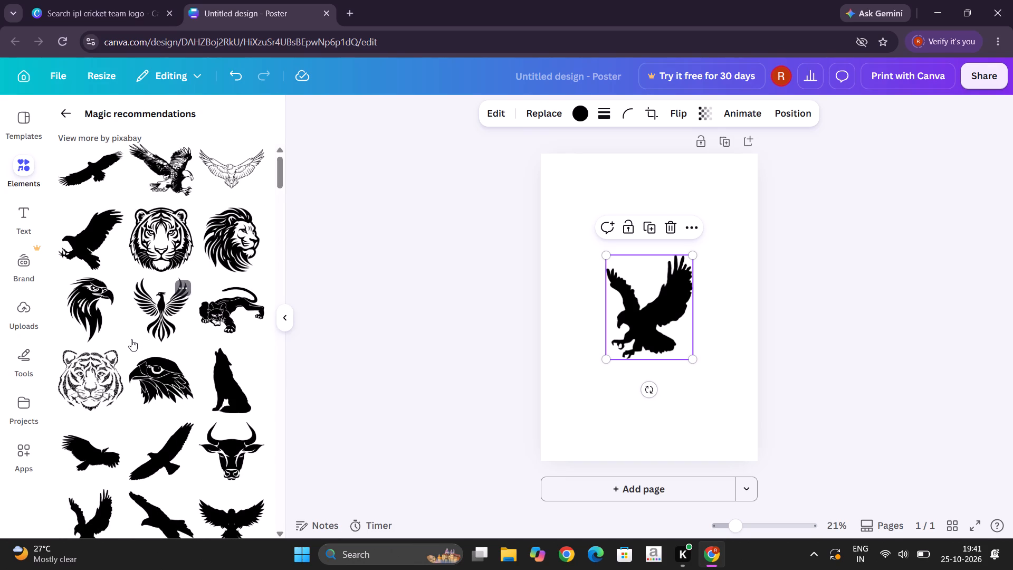
pyautogui.scroll(-2, 131, 339)
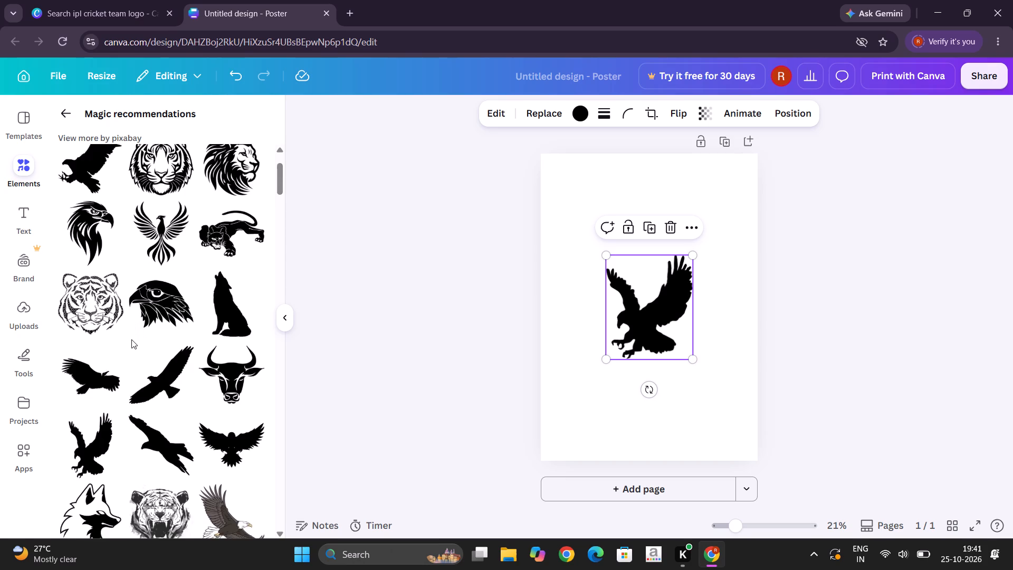
pyautogui.scroll(-4, 131, 339)
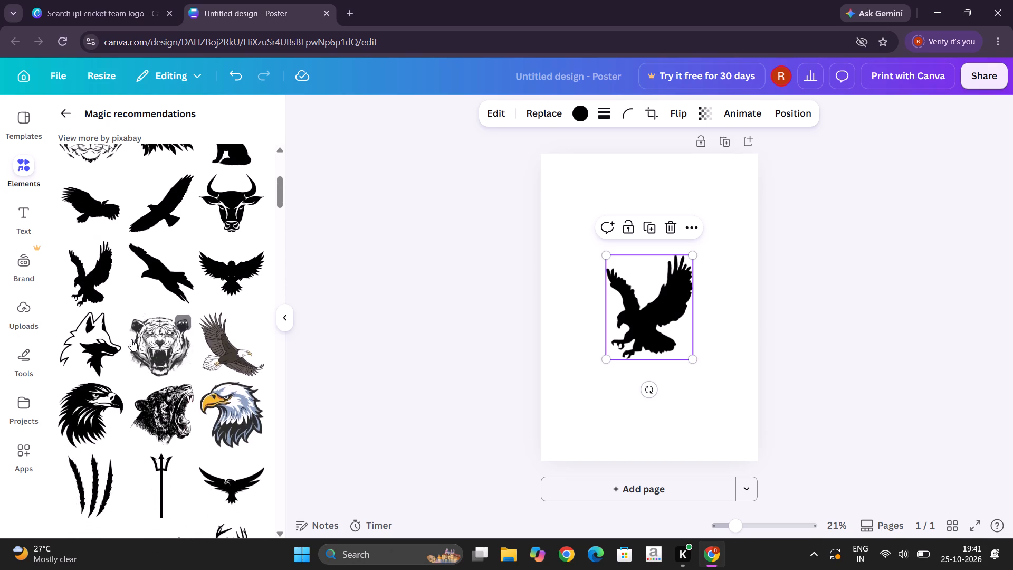
pyautogui.scroll(-2, 131, 339)
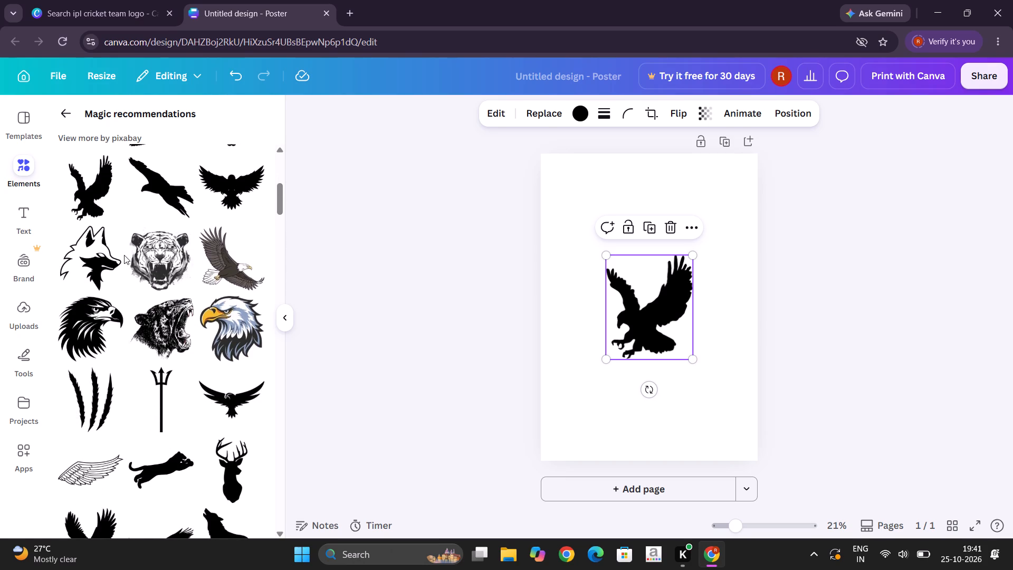
pyautogui.scroll(-3, 121, 324)
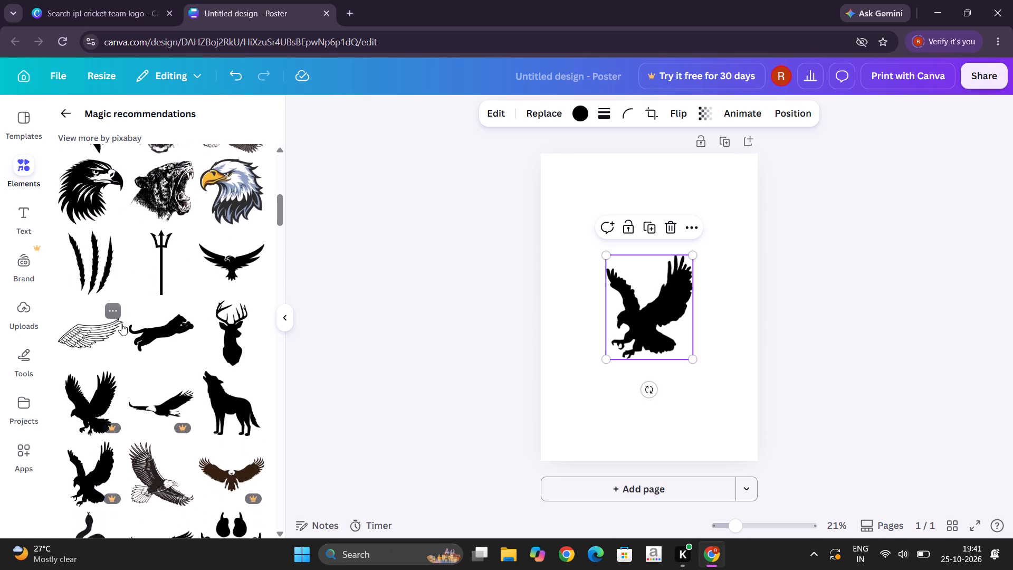
pyautogui.scroll(-6, 121, 324)
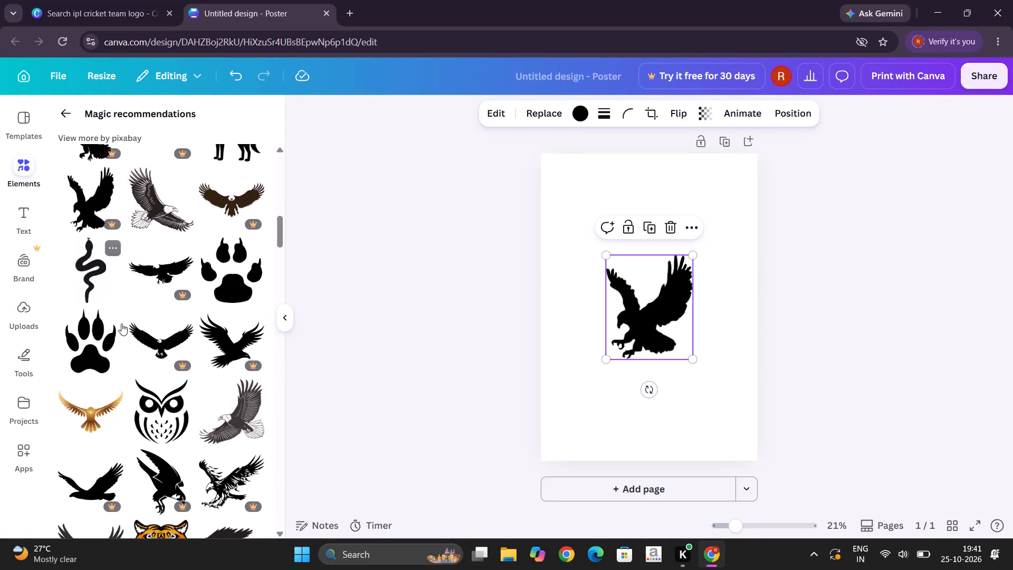
pyautogui.scroll(-4, 121, 324)
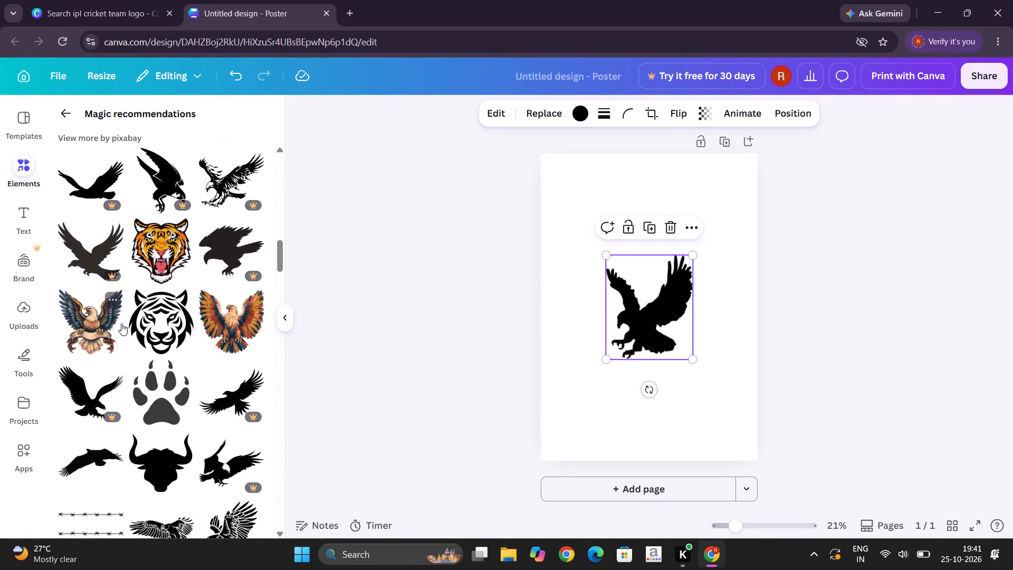
pyautogui.scroll(-2, 121, 324)
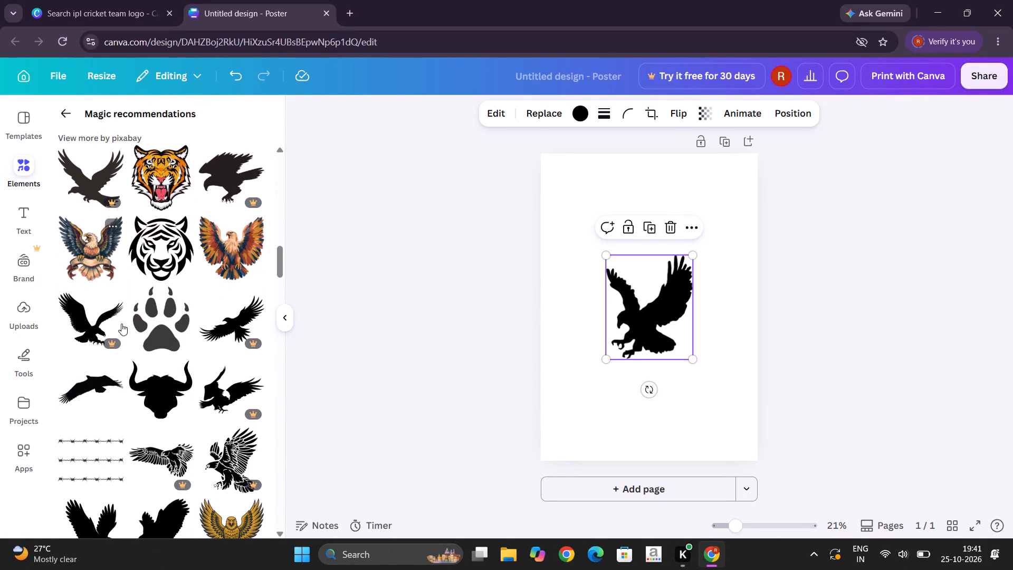
pyautogui.scroll(-5, 121, 324)
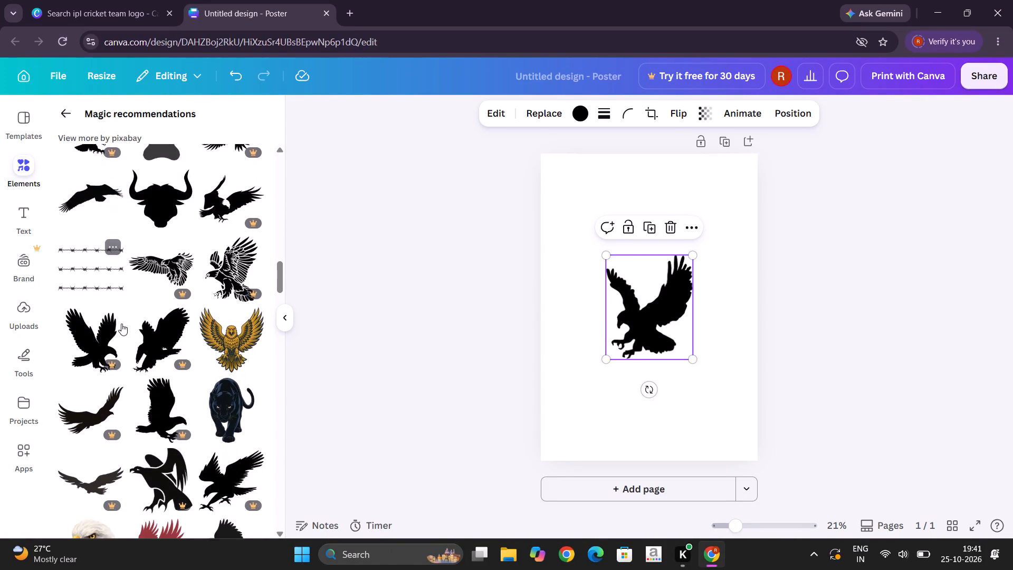
pyautogui.scroll(-5, 121, 324)
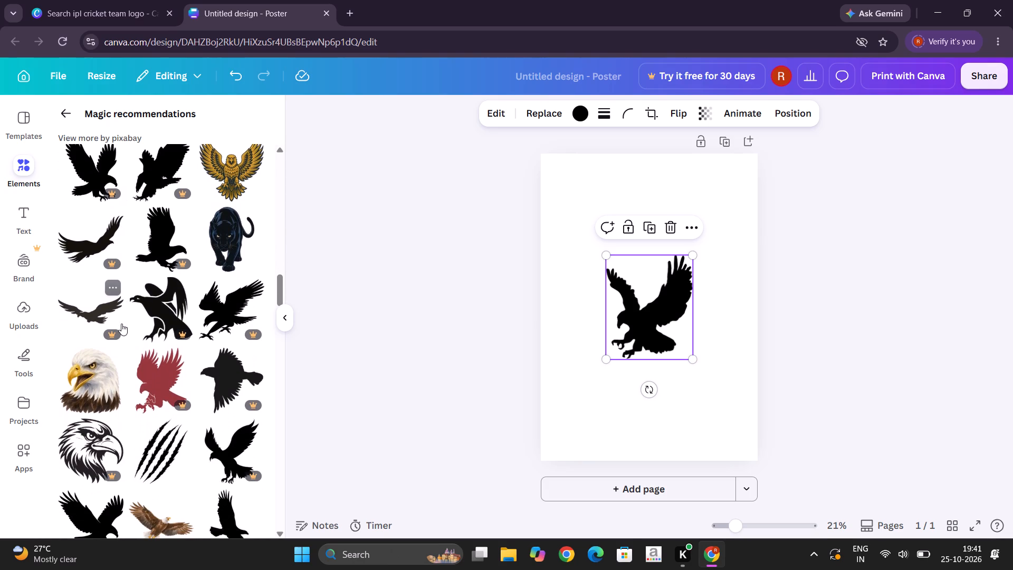
pyautogui.scroll(-7, 121, 324)
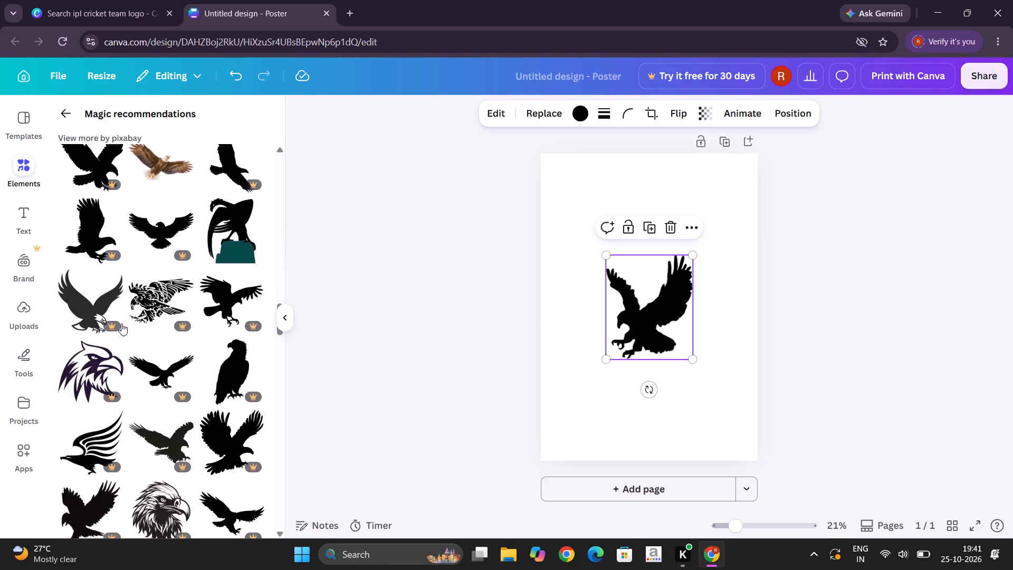
pyautogui.scroll(-5, 121, 324)
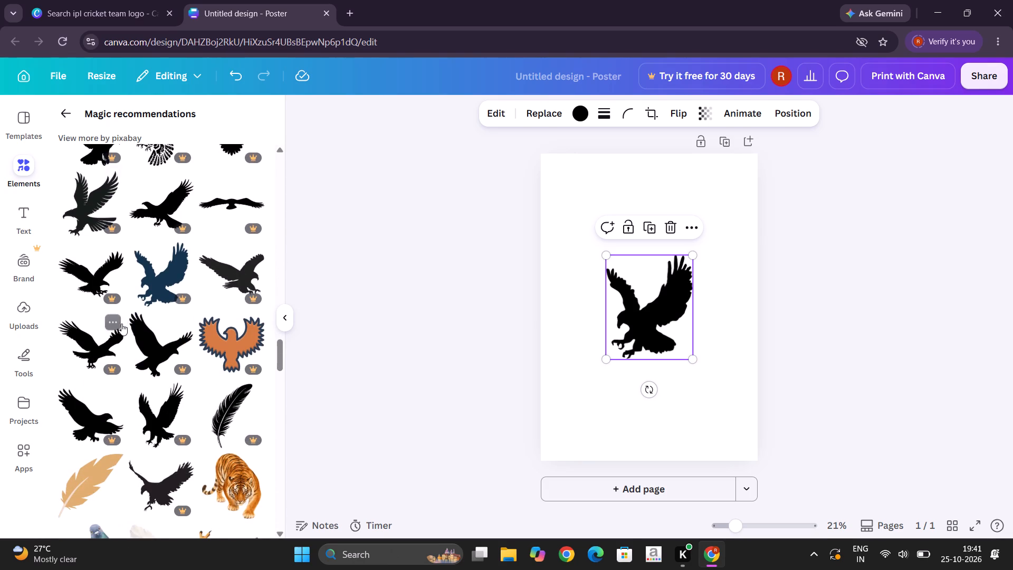
pyautogui.scroll(-6, 121, 324)
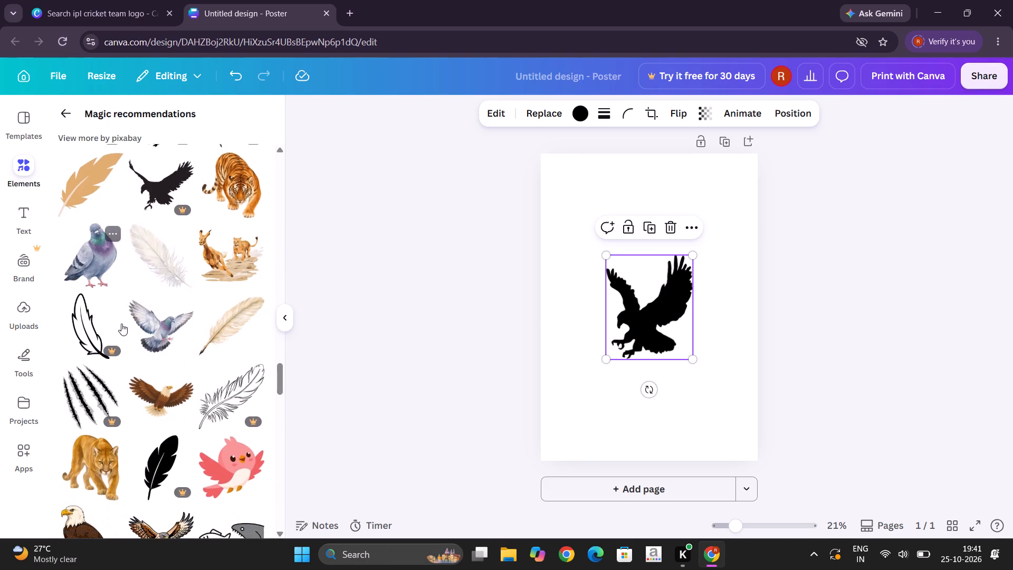
pyautogui.scroll(-4, 121, 324)
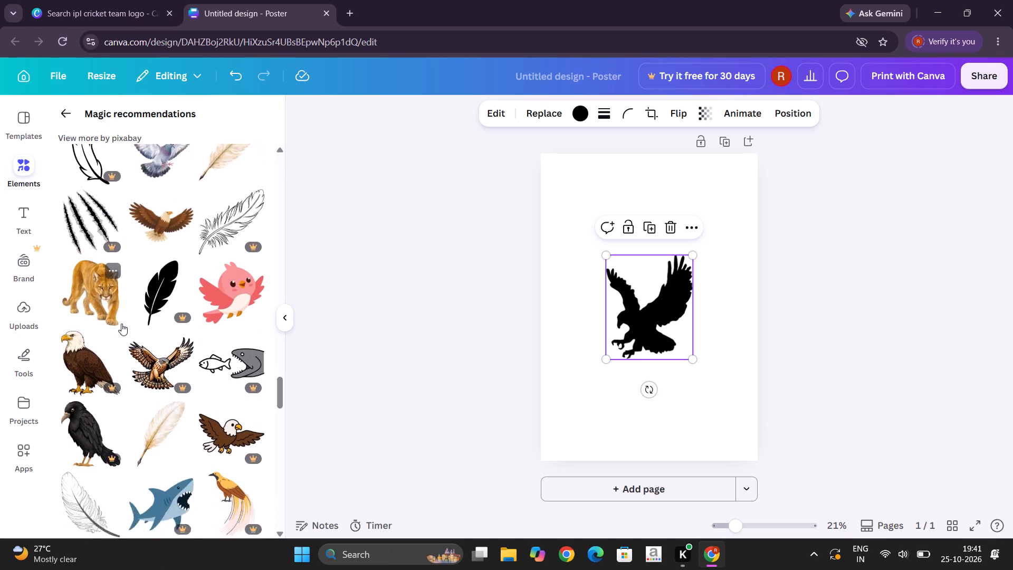
pyautogui.scroll(-4, 121, 324)
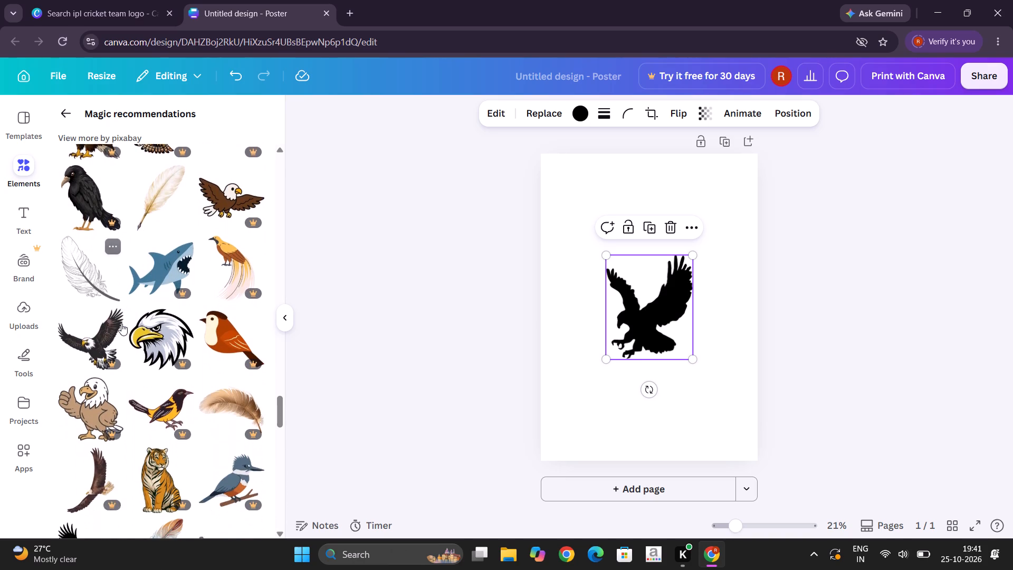
pyautogui.scroll(-6, 121, 324)
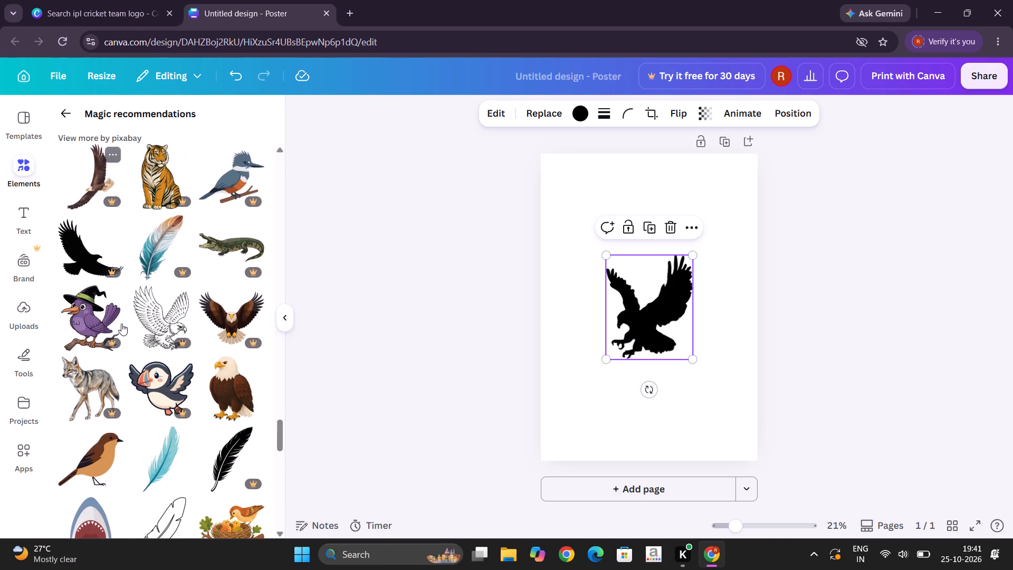
pyautogui.scroll(-7, 121, 324)
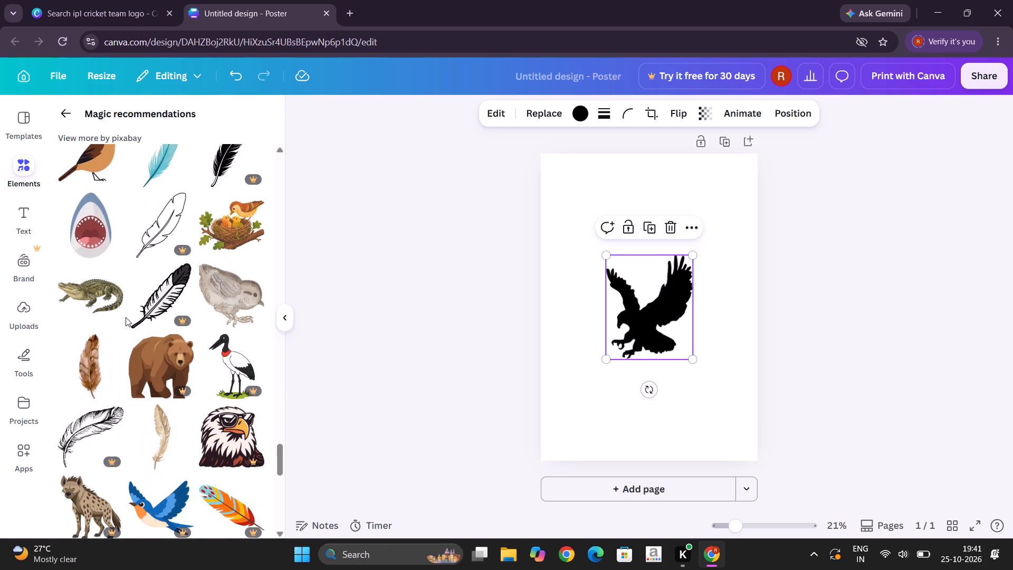
pyautogui.scroll(-6, 126, 317)
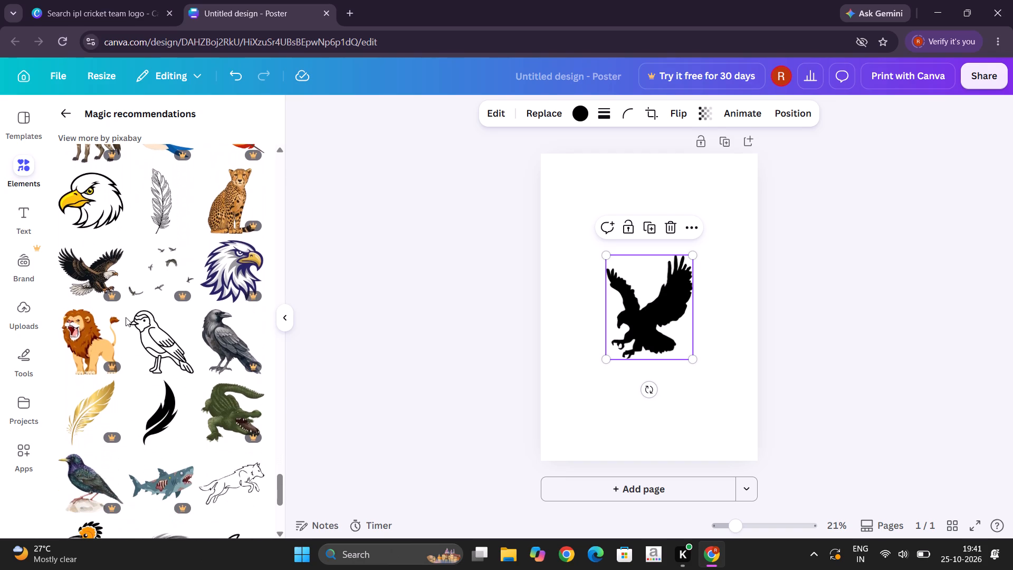
pyautogui.scroll(-6, 126, 317)
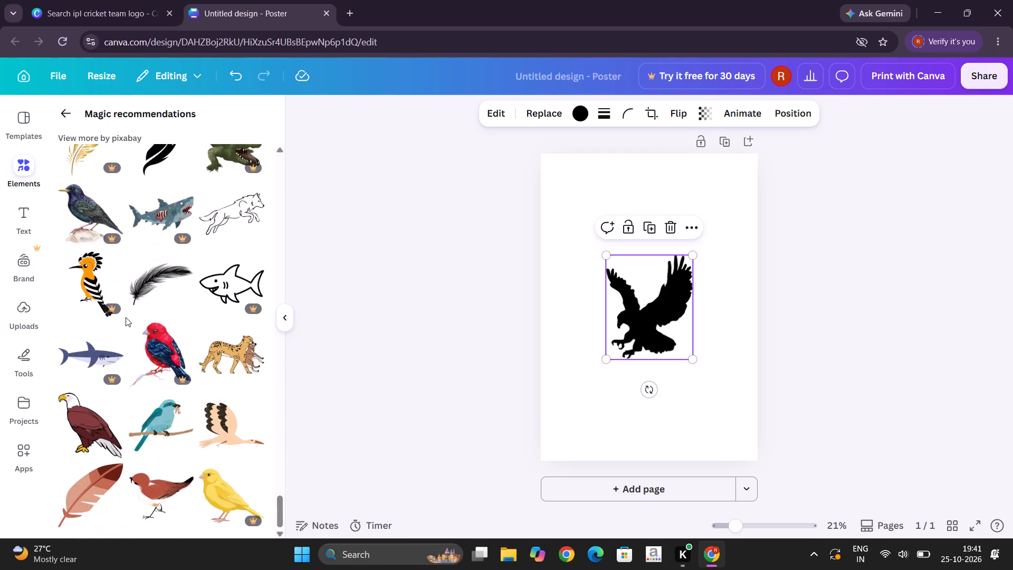
pyautogui.scroll(-4, 126, 317)
pyautogui.scroll(-1, 135, 387)
# Go back through the recommended graphics and add the colourful spread-winged eagle holding a ribbon banner to the poster.
pyautogui.scroll(6, 135, 387)
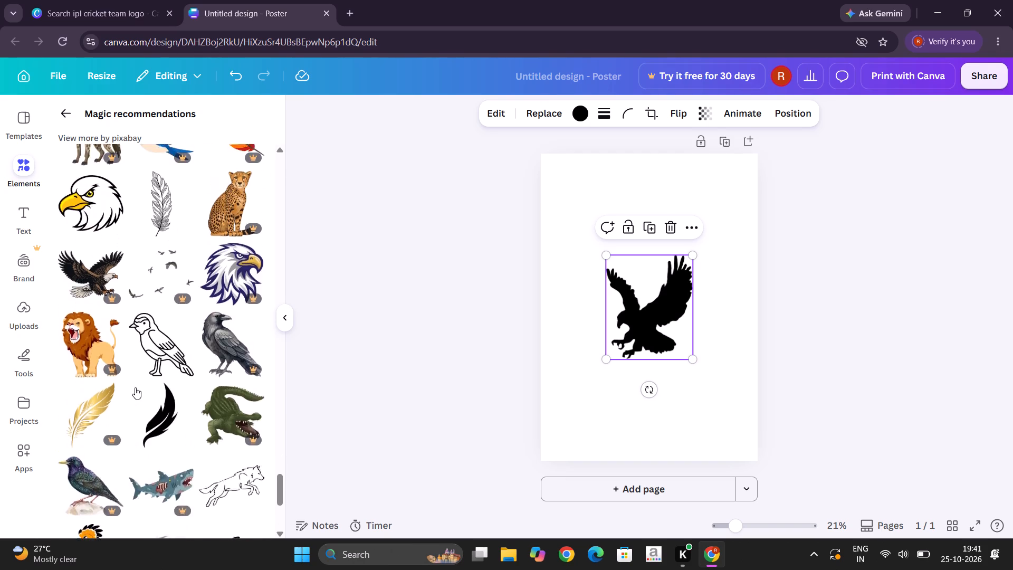
pyautogui.scroll(7, 135, 387)
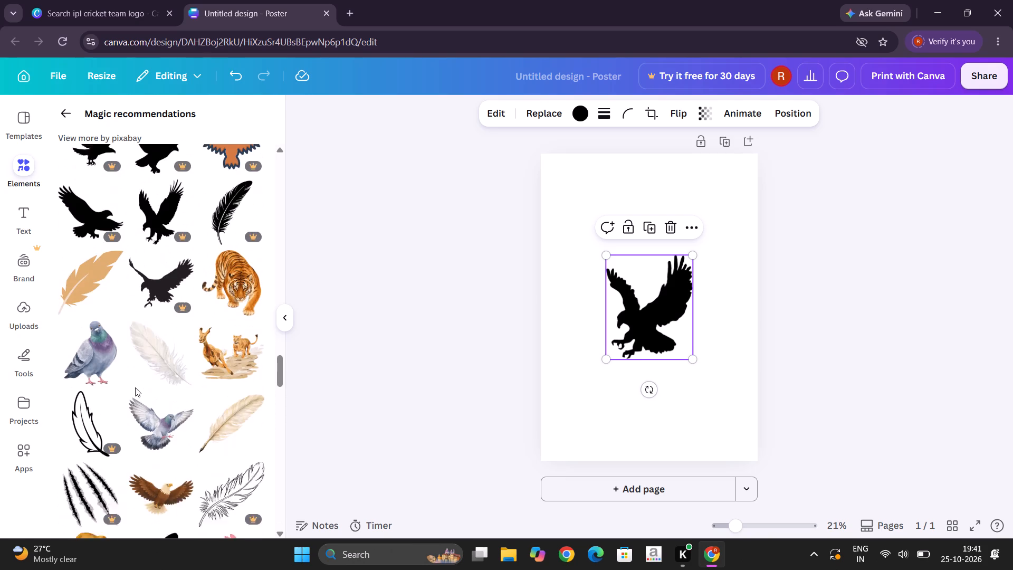
pyautogui.scroll(2, 135, 387)
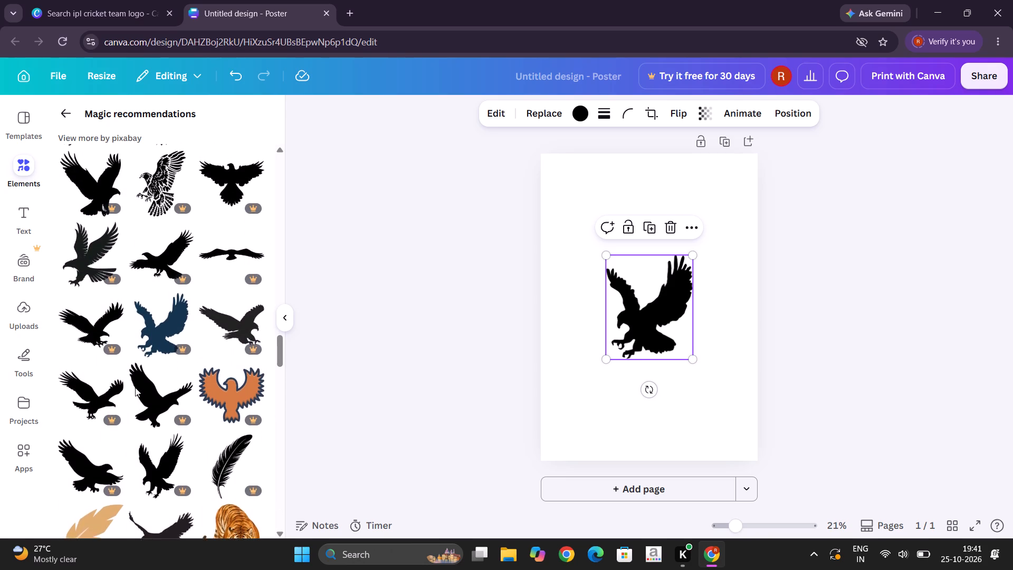
pyautogui.scroll(10, 135, 387)
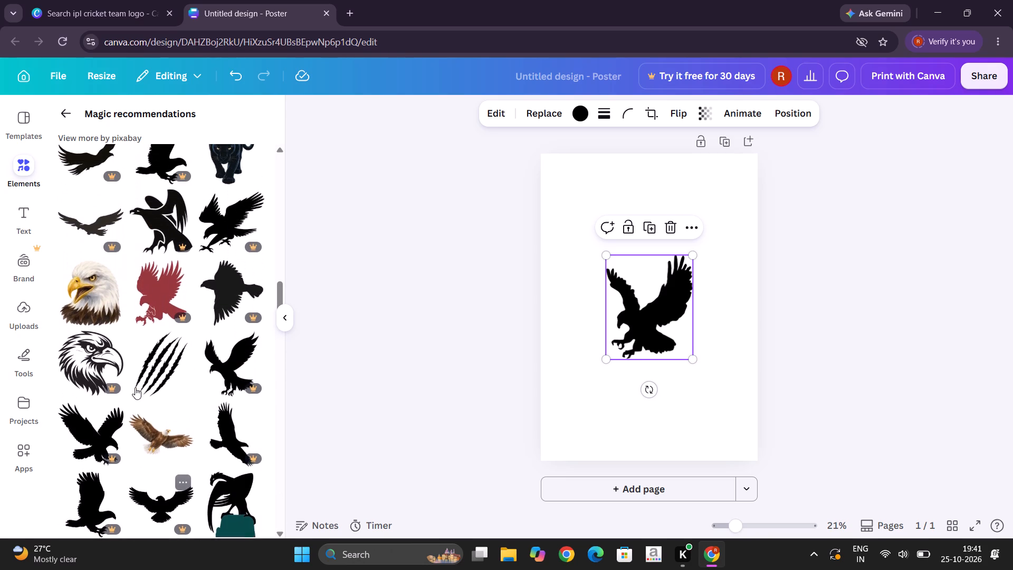
pyautogui.scroll(1, 135, 387)
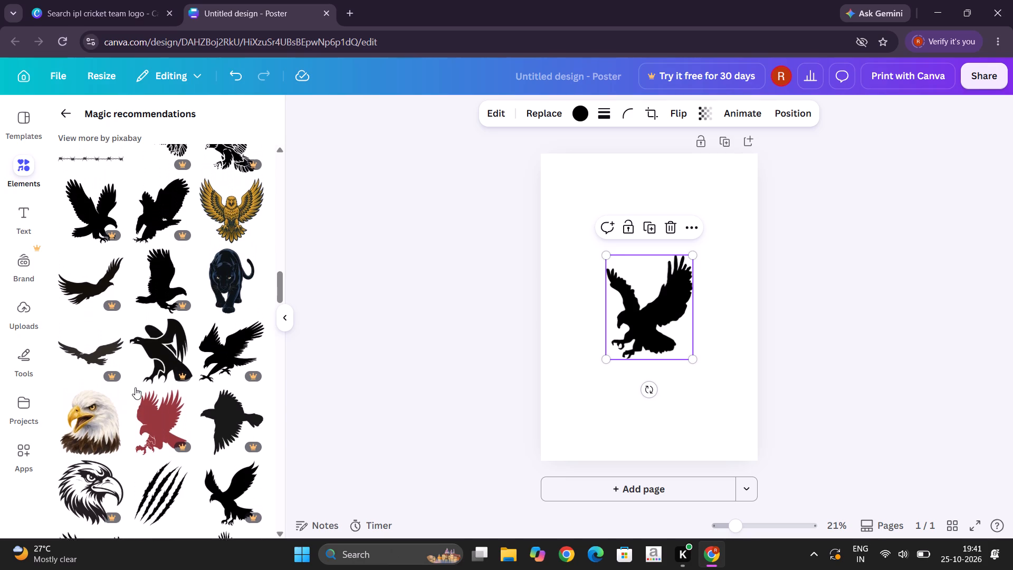
pyautogui.scroll(2, 135, 387)
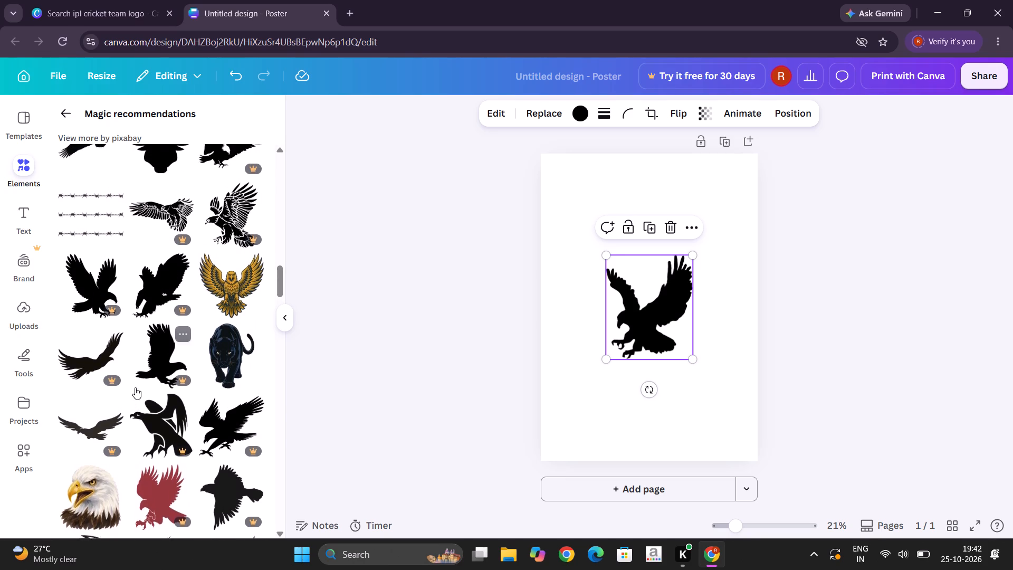
pyautogui.scroll(3, 135, 387)
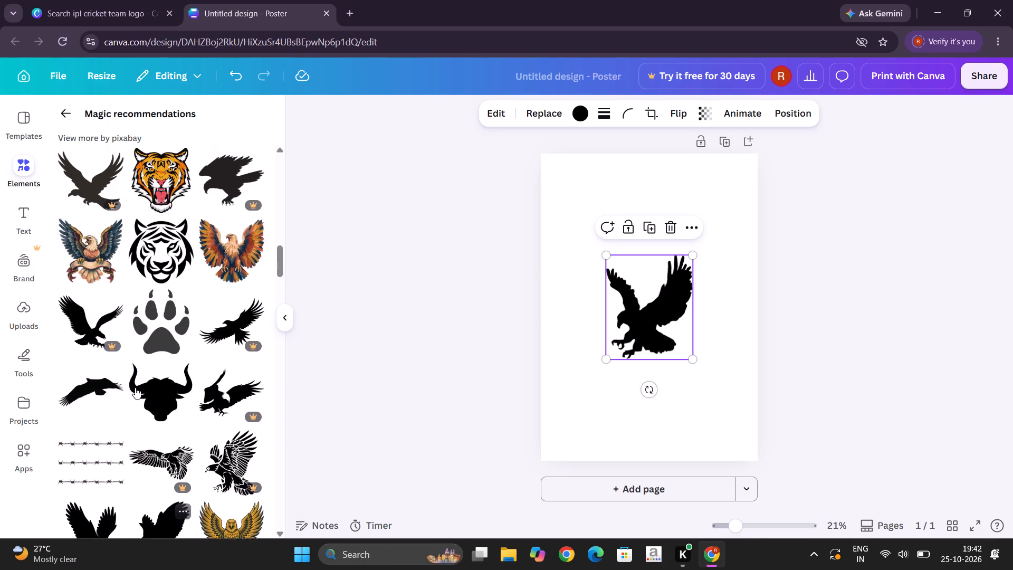
pyautogui.scroll(2, 135, 387)
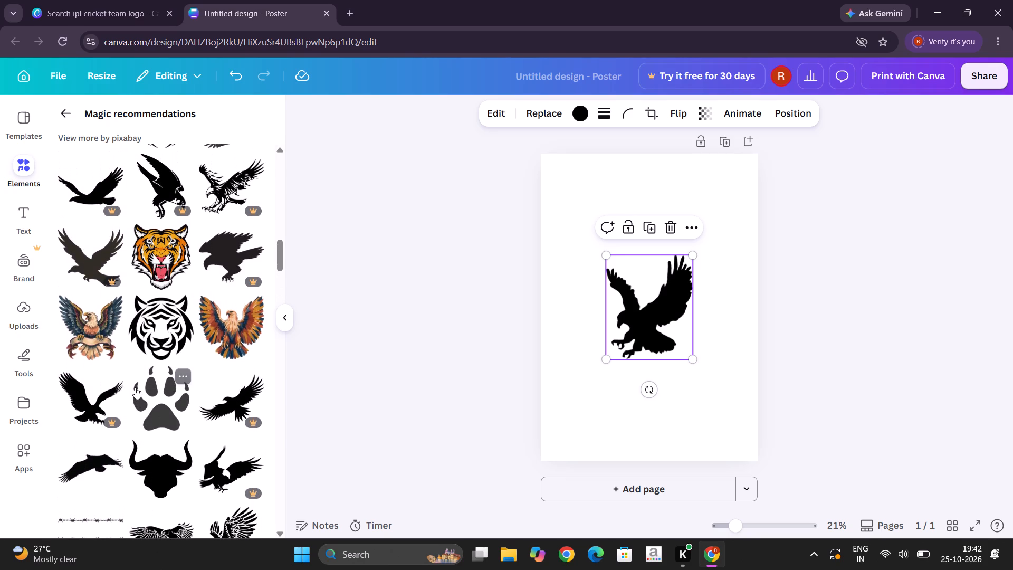
pyautogui.doubleClick(84, 337)
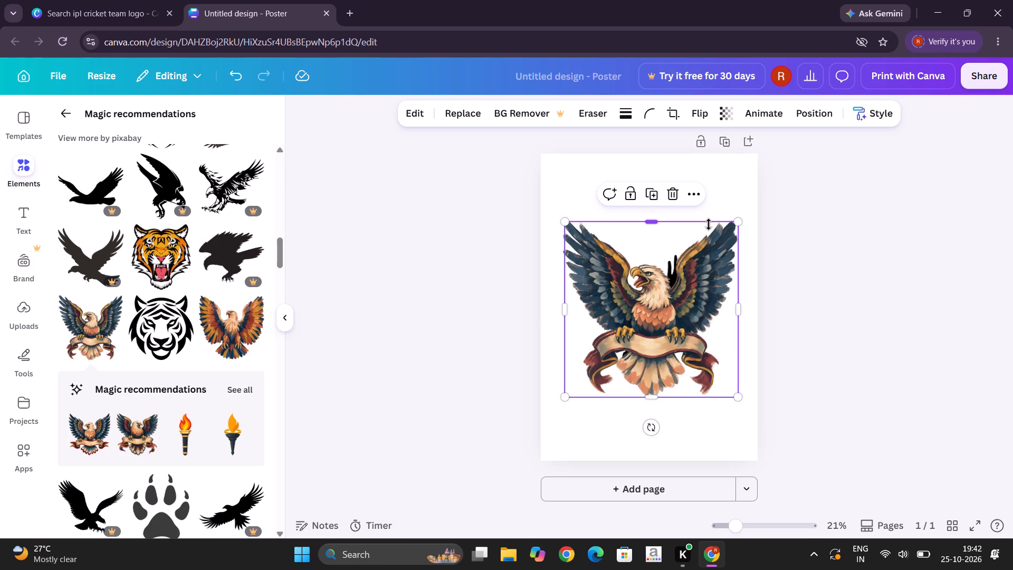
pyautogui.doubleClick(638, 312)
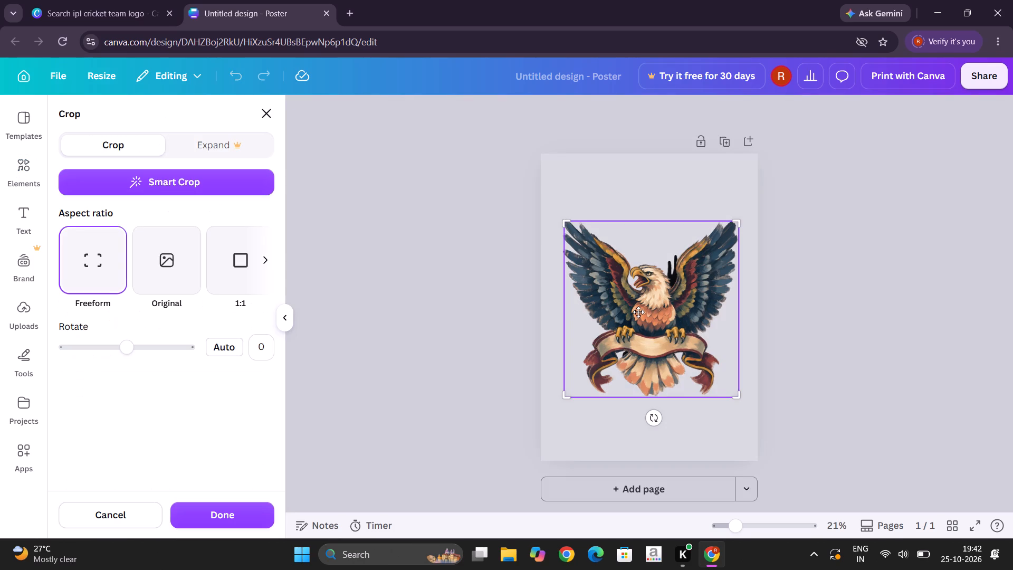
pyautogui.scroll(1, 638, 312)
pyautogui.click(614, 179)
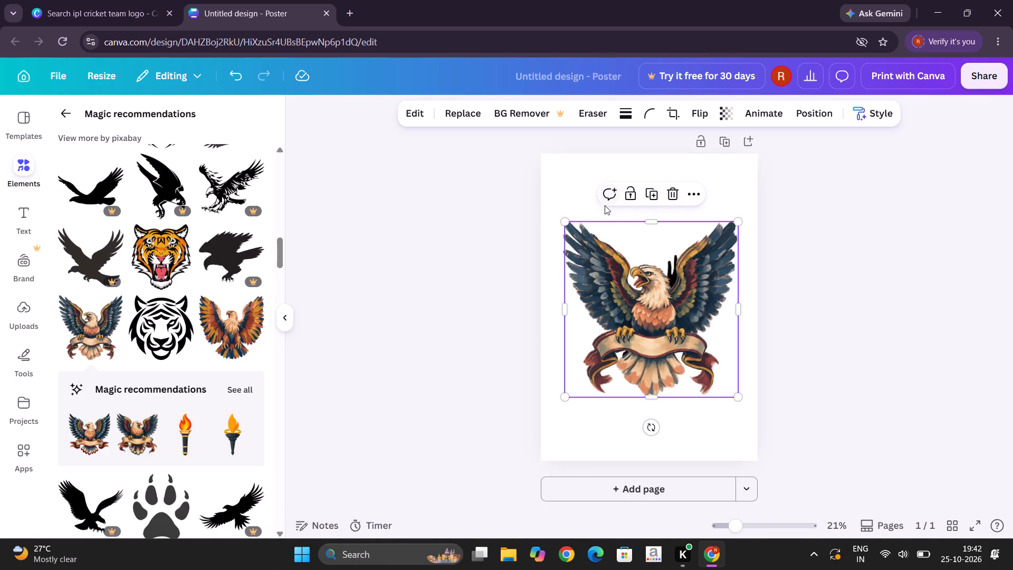
# Move the front copy of the spread-winged eagle off the one beneath and delete that duplicate.
pyautogui.rightClick(632, 286)
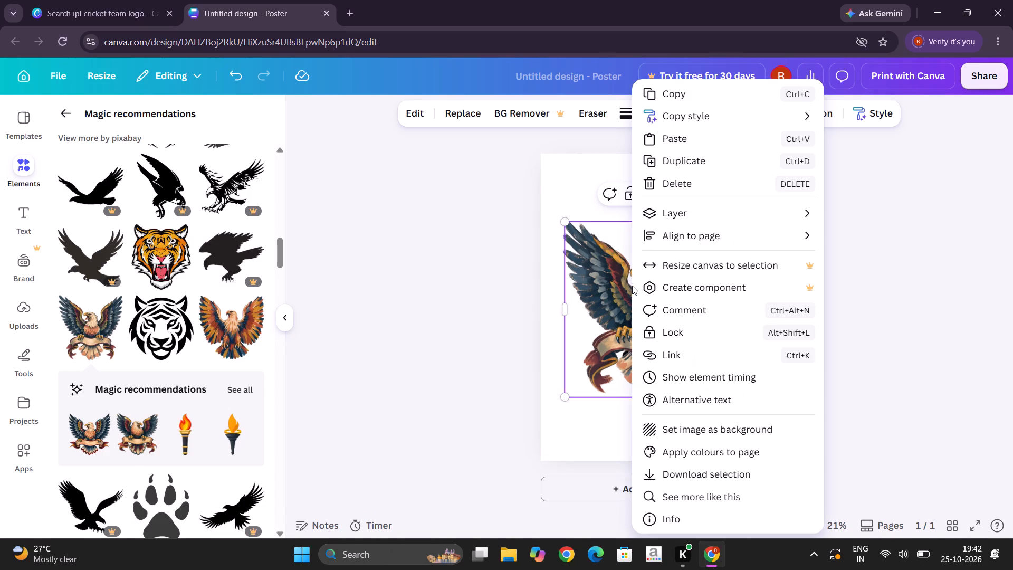
pyautogui.click(609, 279)
pyautogui.moveTo(609, 279); pyautogui.dragTo(614, 283)
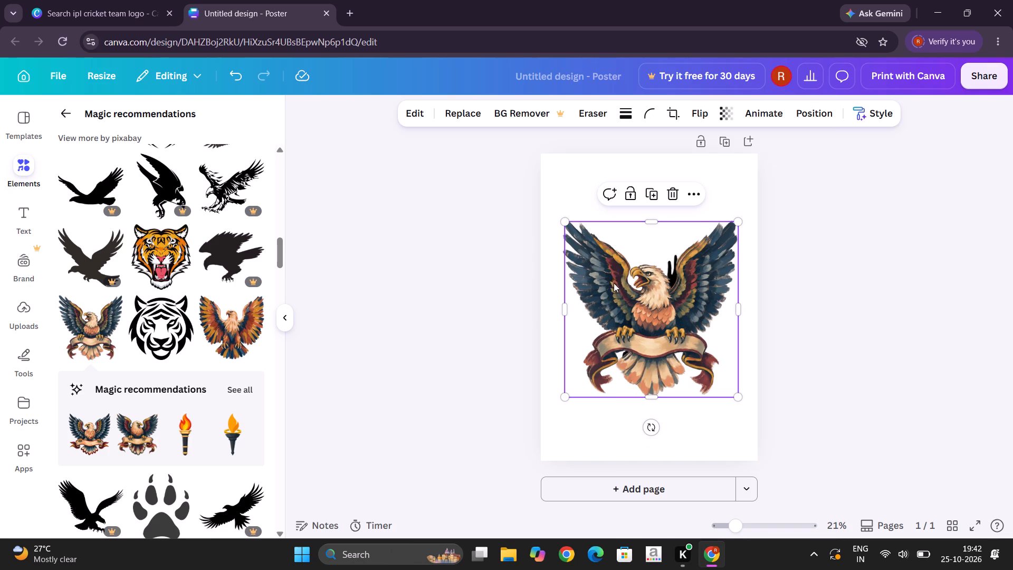
pyautogui.moveTo(614, 283); pyautogui.dragTo(624, 328)
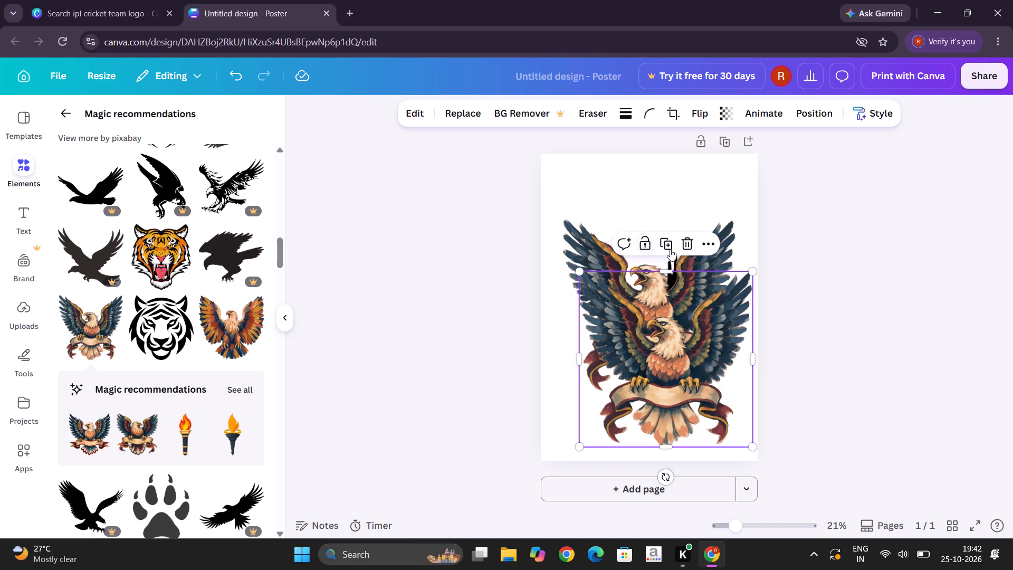
pyautogui.click(687, 246)
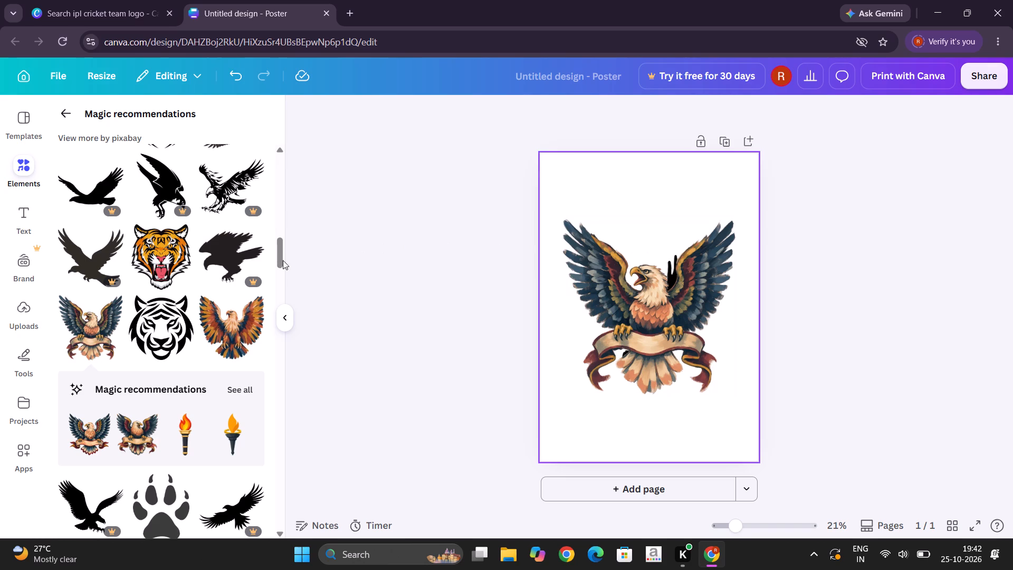
# Return to the eagle search results and show only the graphics.
pyautogui.click(624, 291)
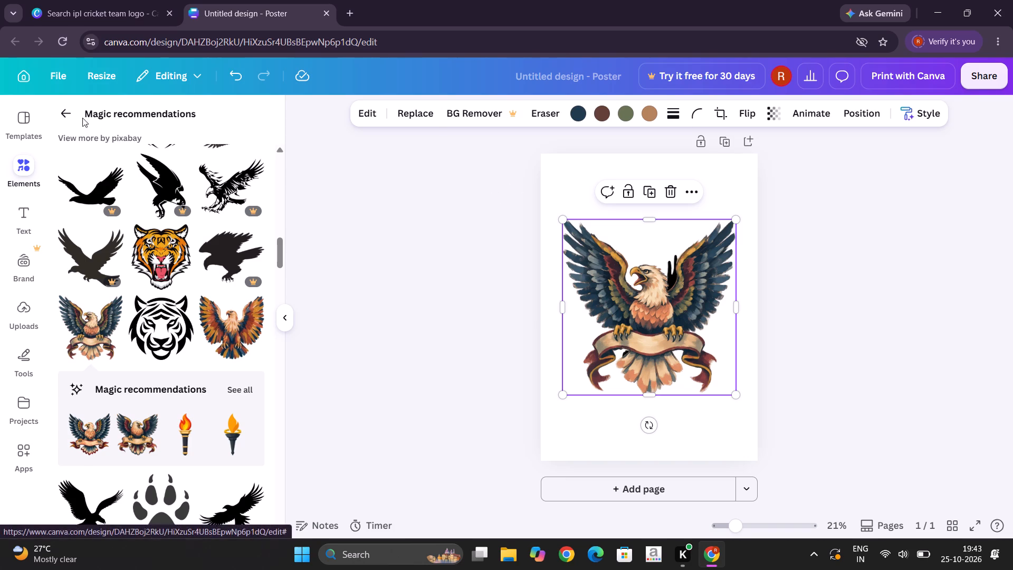
pyautogui.click(65, 111)
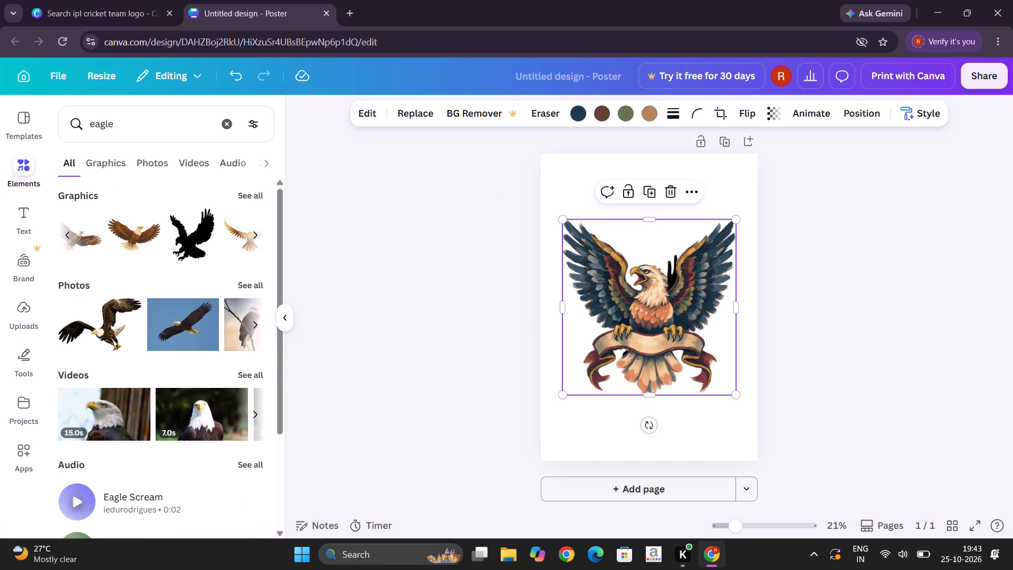
pyautogui.click(109, 164)
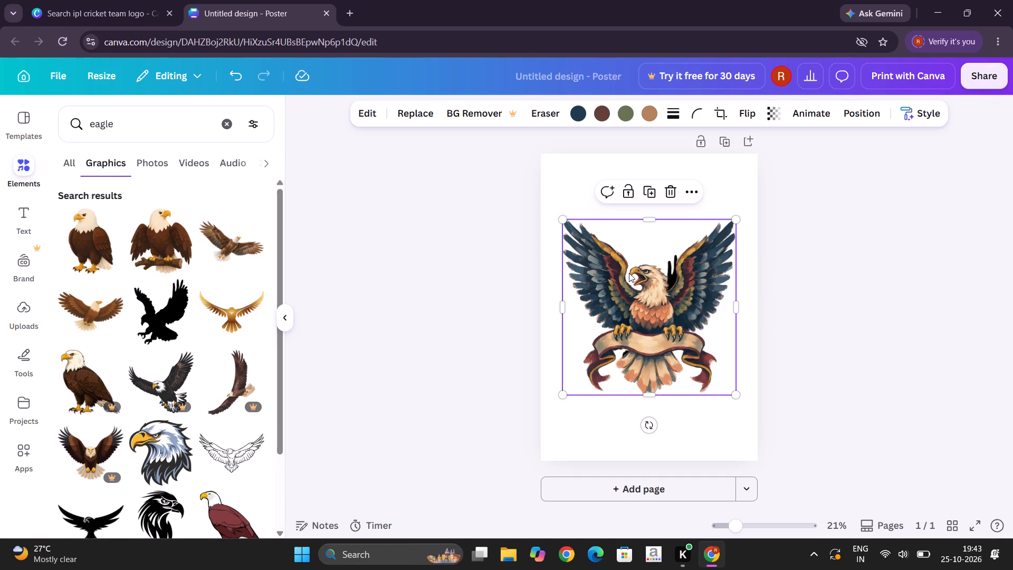
# Shift the spread-winged eagle down the page to expose the black hawk silhouette behind it, and delete the silhouette.
pyautogui.moveTo(630, 269); pyautogui.dragTo(618, 356)
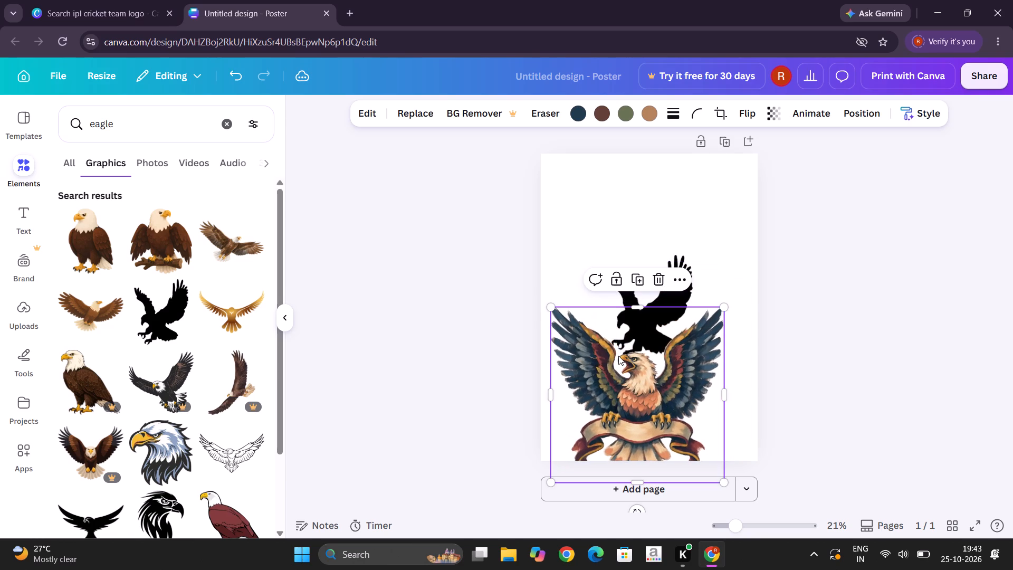
pyautogui.click(632, 321)
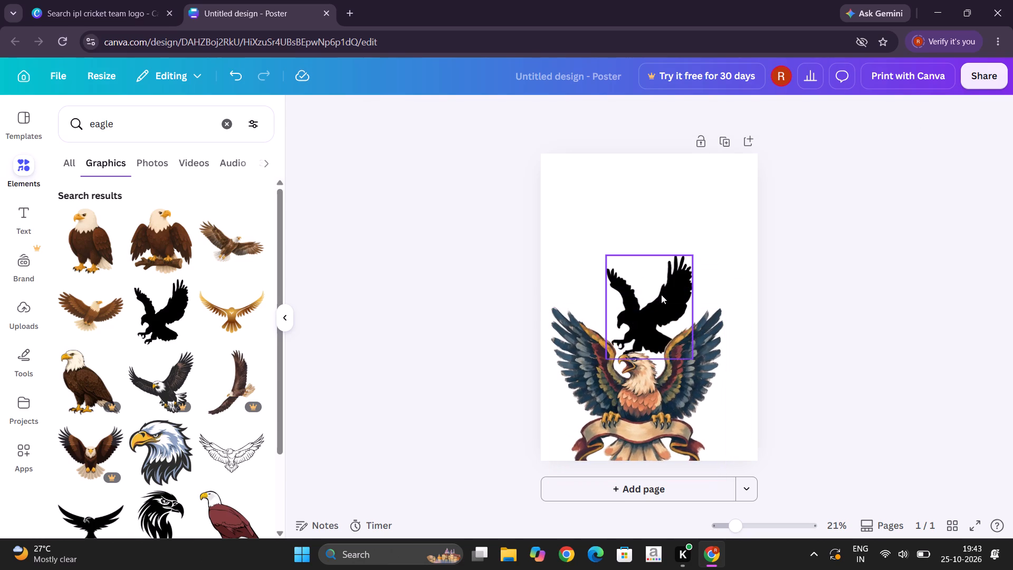
pyautogui.click(662, 294)
pyautogui.click(668, 226)
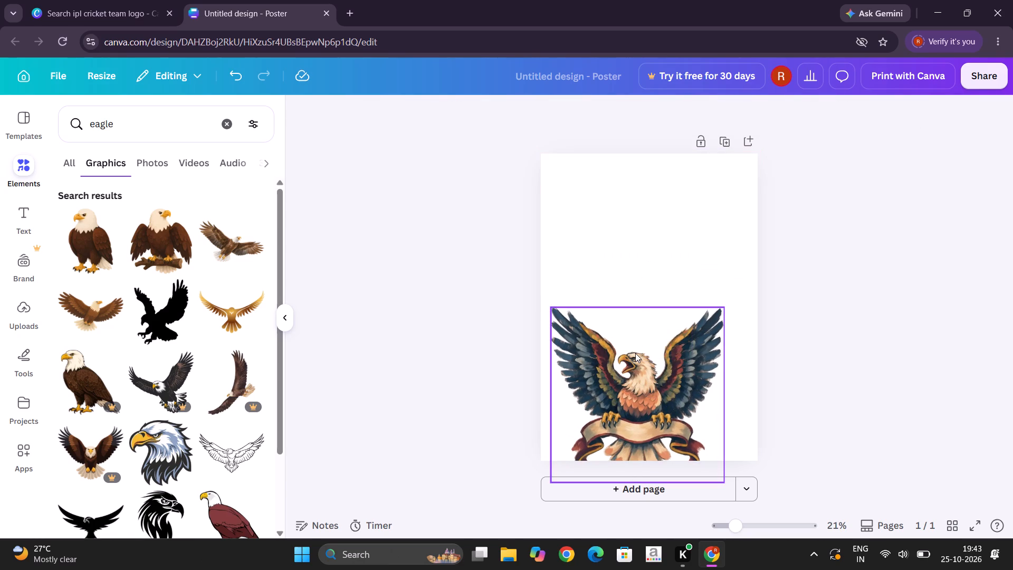
# Move the spread-winged eagle back to the centre of the poster.
pyautogui.moveTo(635, 353); pyautogui.dragTo(642, 338)
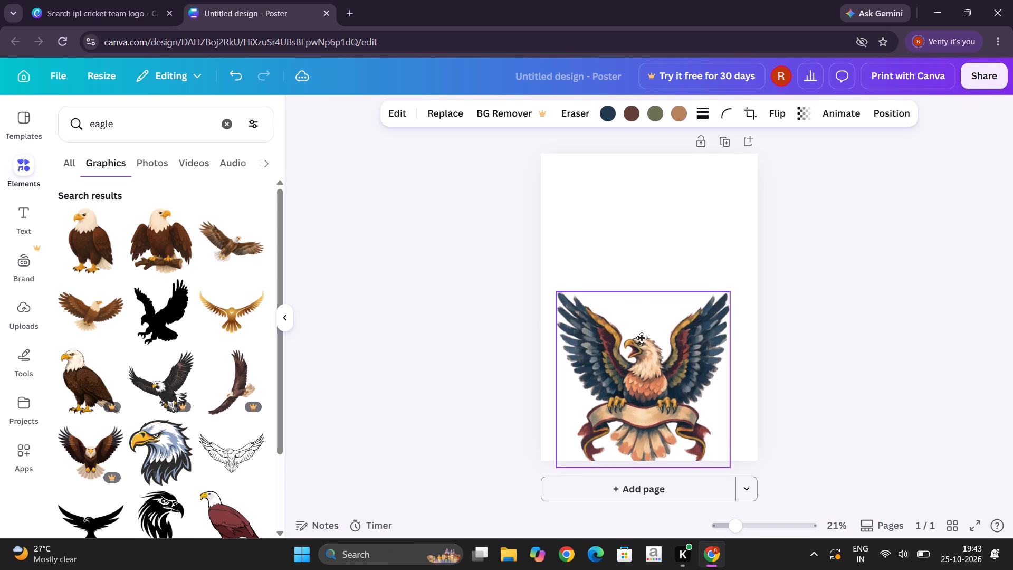
pyautogui.moveTo(642, 338); pyautogui.dragTo(646, 267)
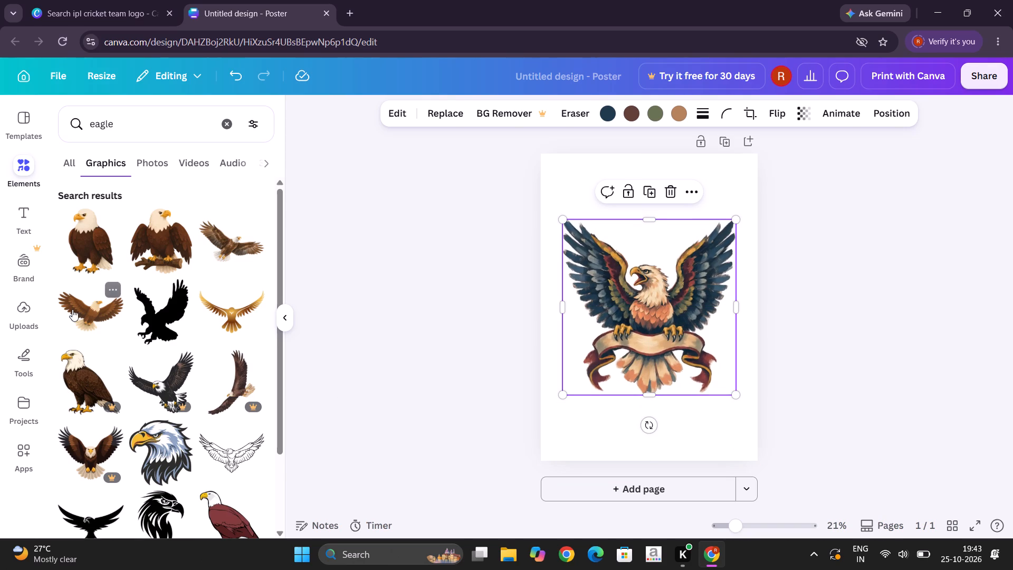
# Start a new text signature and replace its full name with "falcons eleven".
pyautogui.click(22, 351)
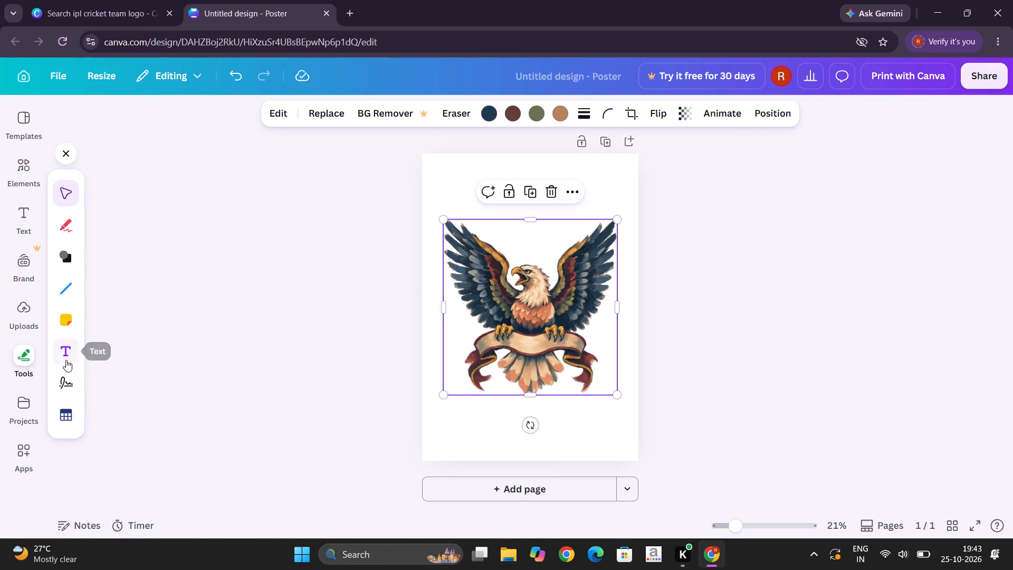
pyautogui.click(65, 378)
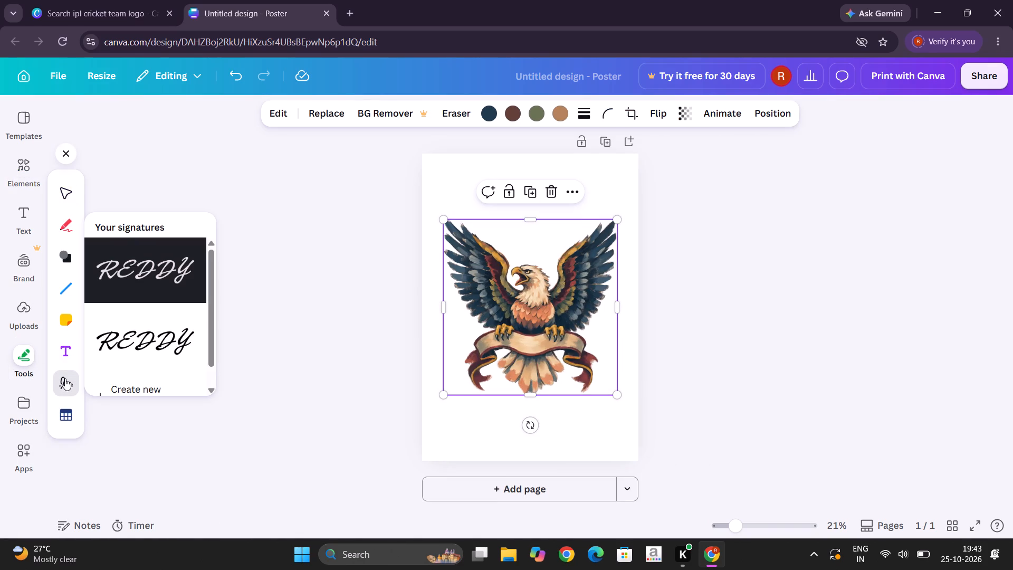
pyautogui.click(140, 387)
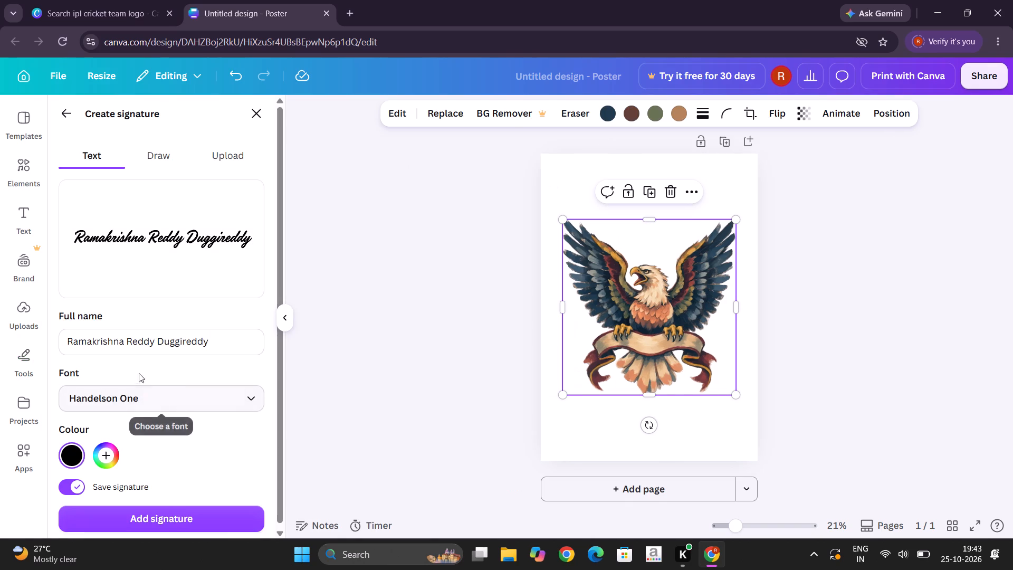
pyautogui.click(232, 348)
pyautogui.press('BackSpace')
pyautogui.press('BackSpace')
pyautogui.press('BackSpace')
pyautogui.press('BackSpace')
pyautogui.press('BackSpace')
pyautogui.press('BackSpace')
pyautogui.press('BackSpace')
pyautogui.press('BackSpace')
pyautogui.press('BackSpace')
pyautogui.press('BackSpace')
pyautogui.press('BackSpace')
pyautogui.press('BackSpace')
pyautogui.press('BackSpace')
pyautogui.press('BackSpace')
pyautogui.press('BackSpace')
pyautogui.press('BackSpace')
pyautogui.press('BackSpace')
pyautogui.press('BackSpace')
pyautogui.press('BackSpace')
pyautogui.press('BackSpace')
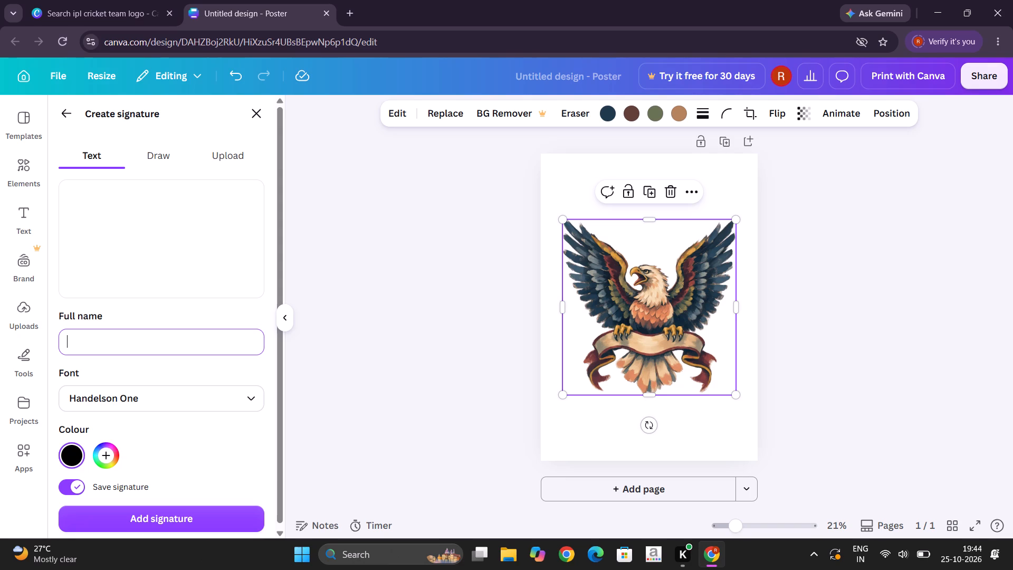
pyautogui.write('fa')
pyautogui.press('l')
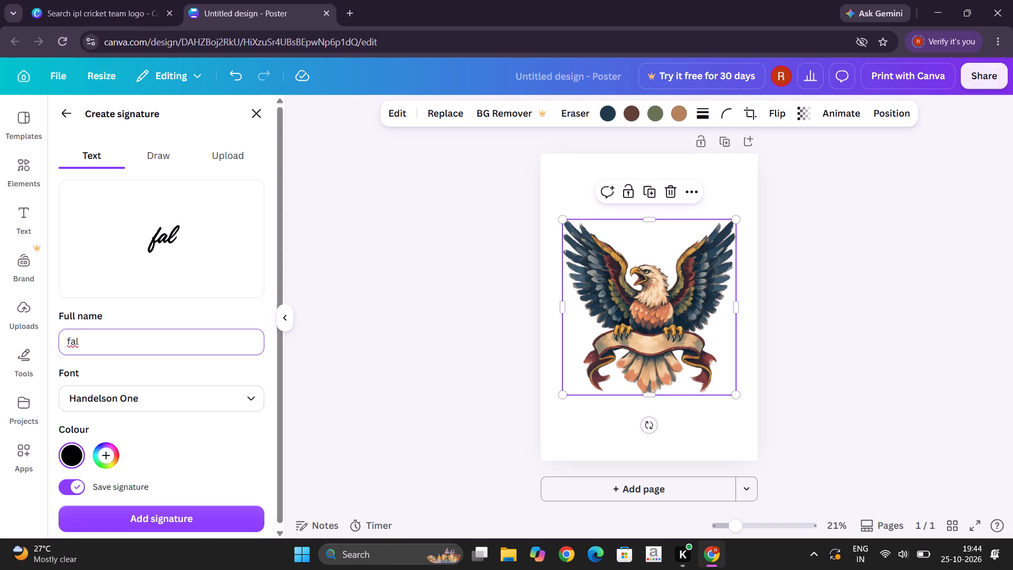
pyautogui.press('c')
pyautogui.write('on')
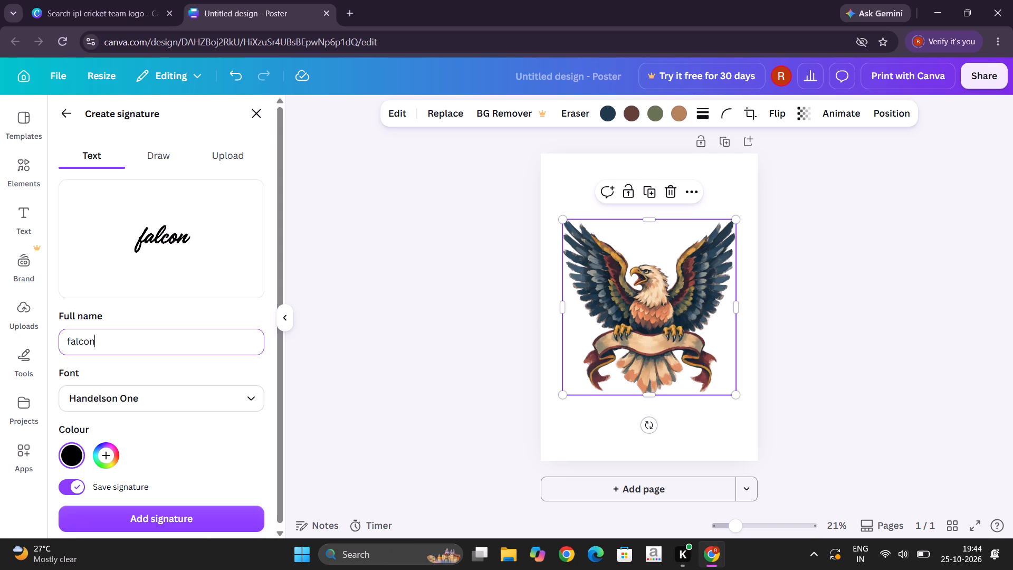
pyautogui.press('s')
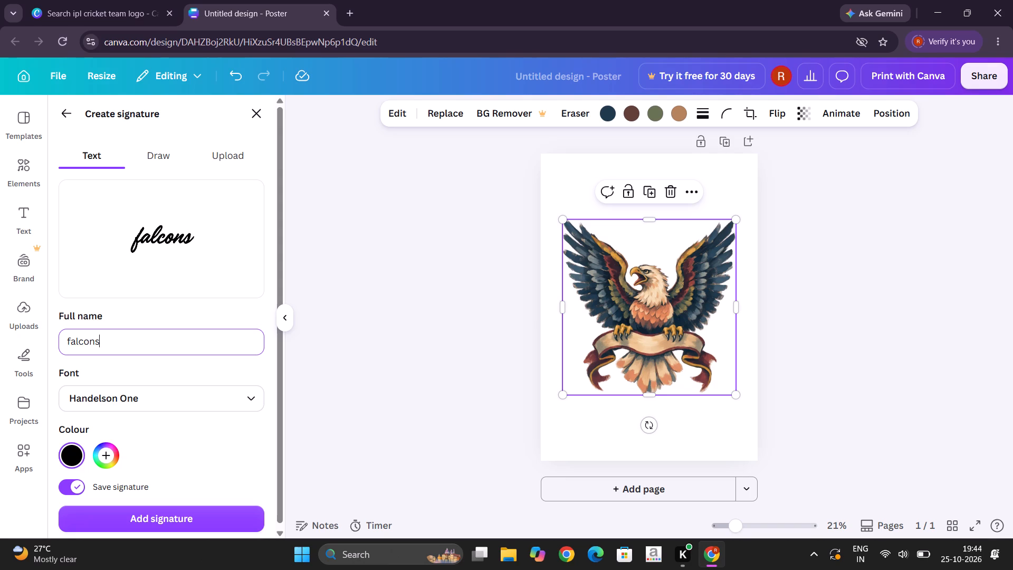
pyautogui.press('space')
pyautogui.press('e')
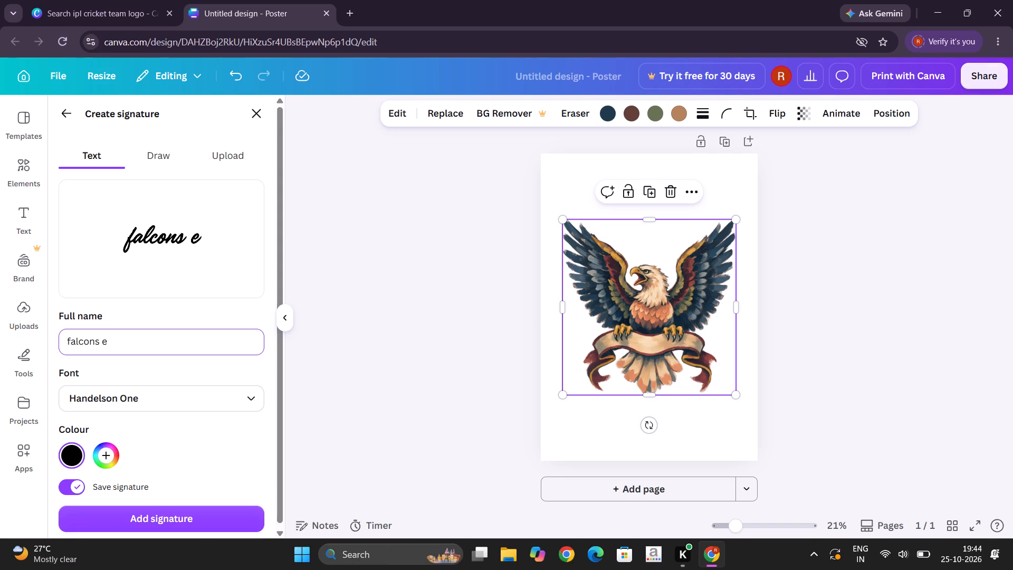
pyautogui.write('lev')
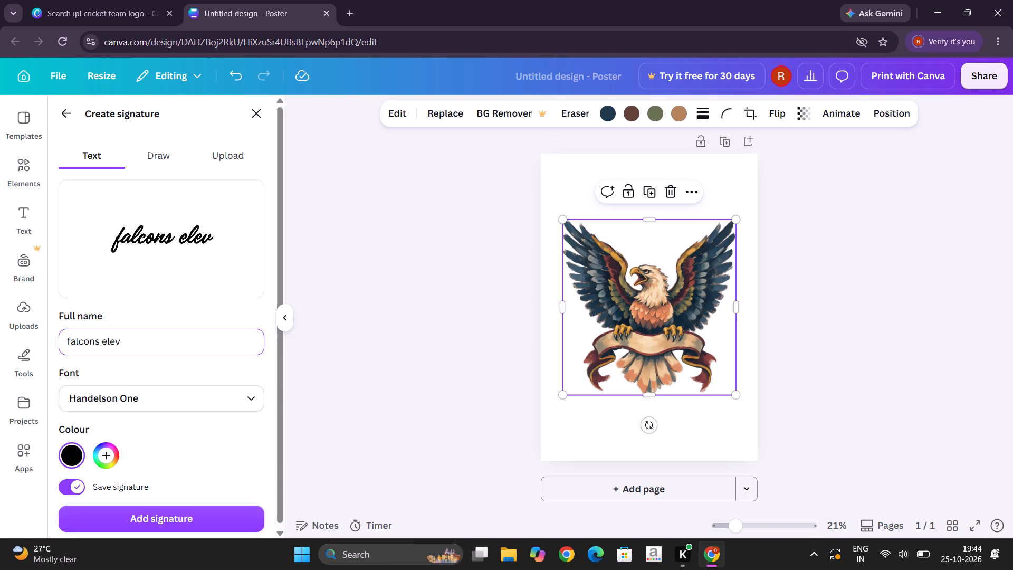
pyautogui.press('e')
pyautogui.press('n')
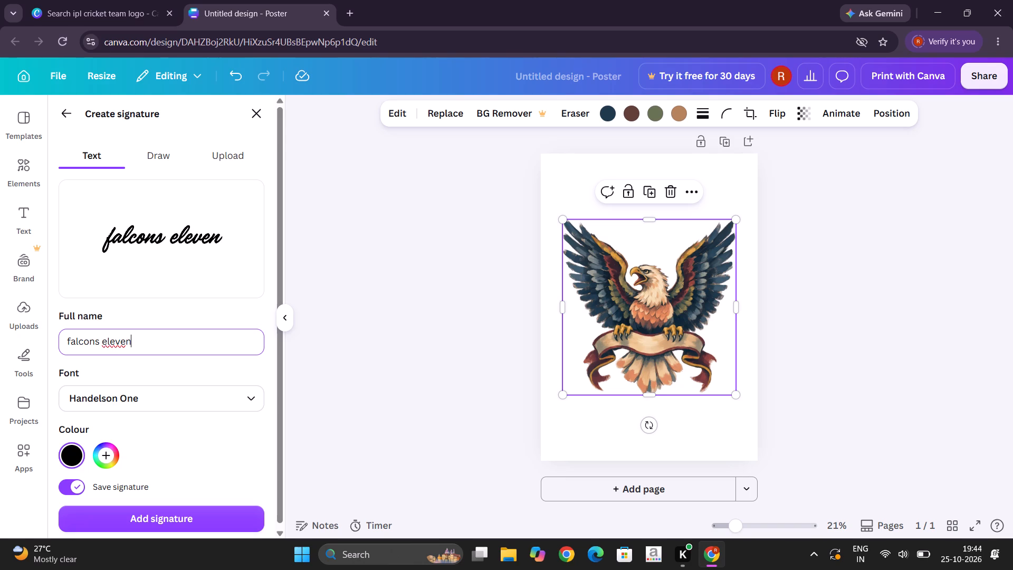
# Set the "falcons eleven" signature's font to Marelle Lignes Bâton from the Handwriting fonts.
pyautogui.click(251, 400)
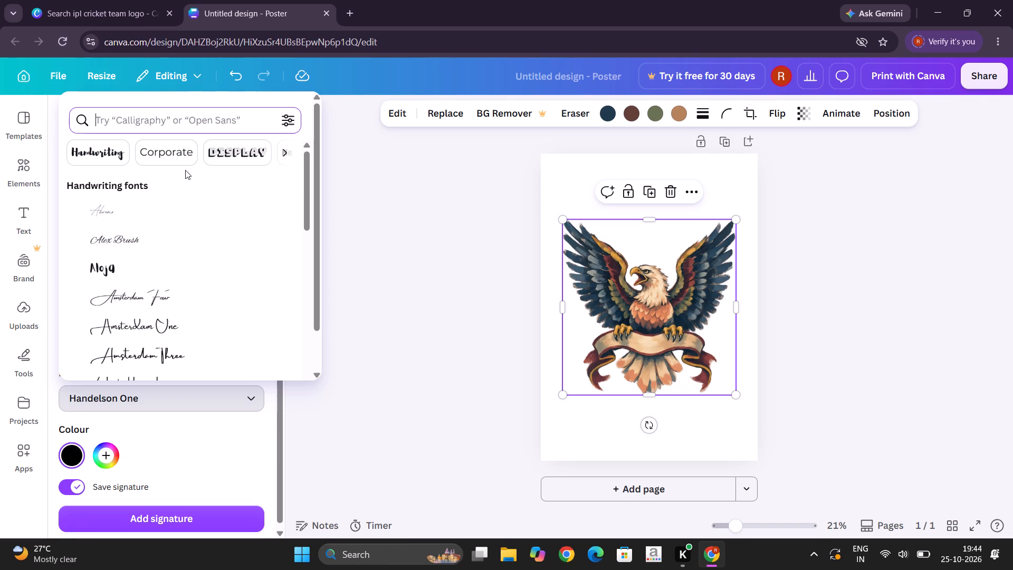
pyautogui.click(113, 149)
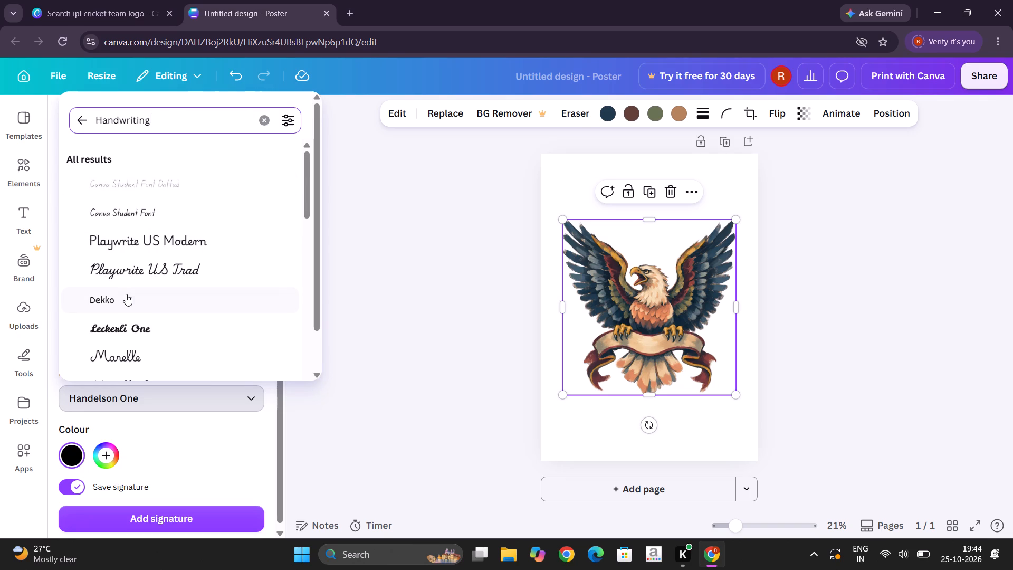
pyautogui.scroll(-4, 126, 294)
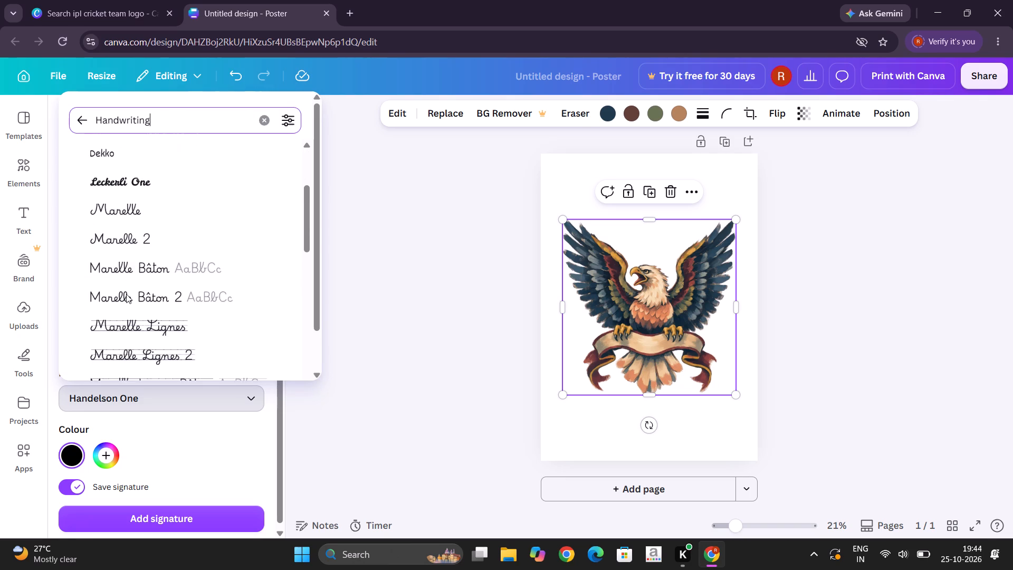
pyautogui.scroll(-2, 126, 294)
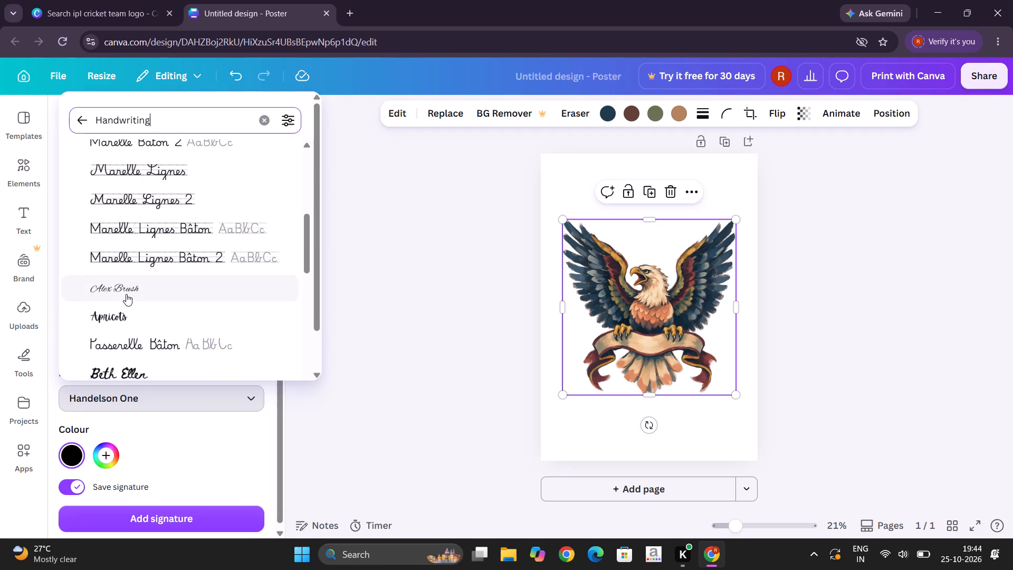
pyautogui.scroll(-1, 126, 294)
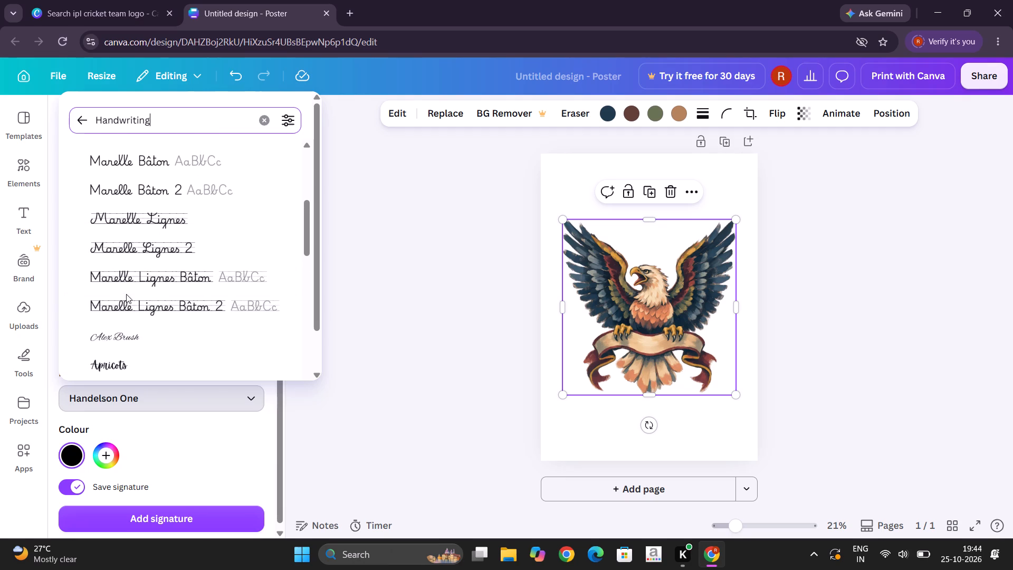
pyautogui.click(126, 278)
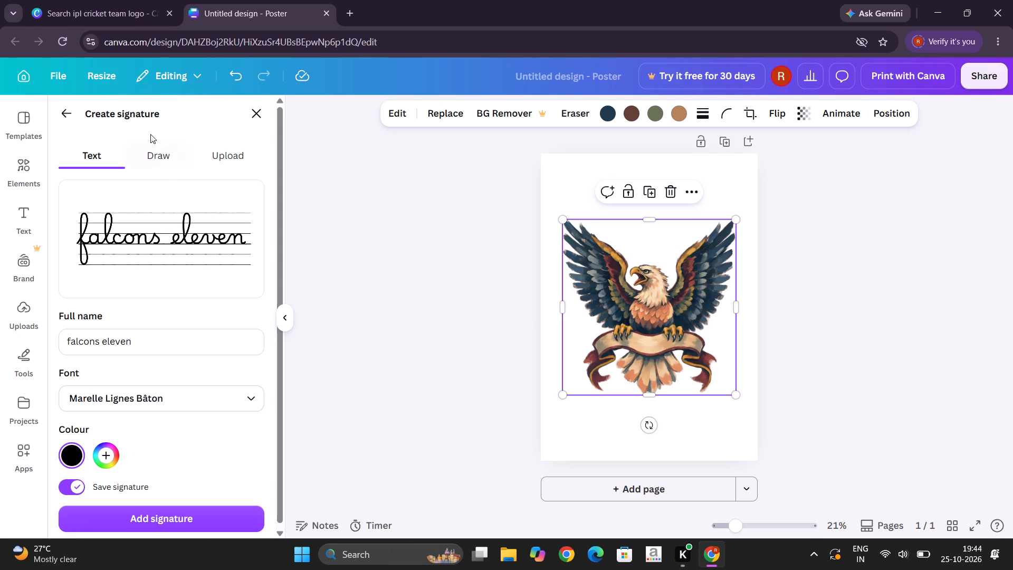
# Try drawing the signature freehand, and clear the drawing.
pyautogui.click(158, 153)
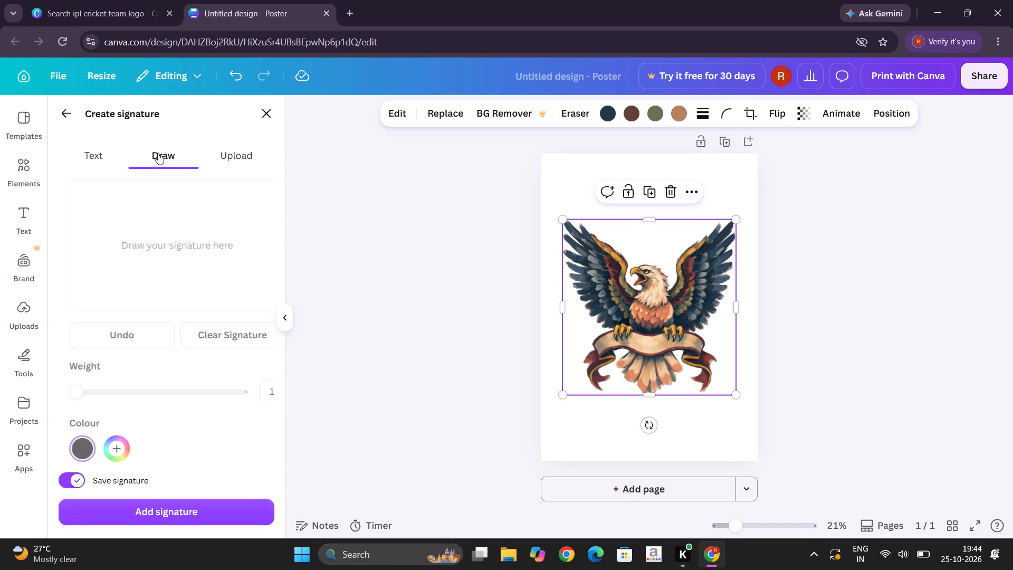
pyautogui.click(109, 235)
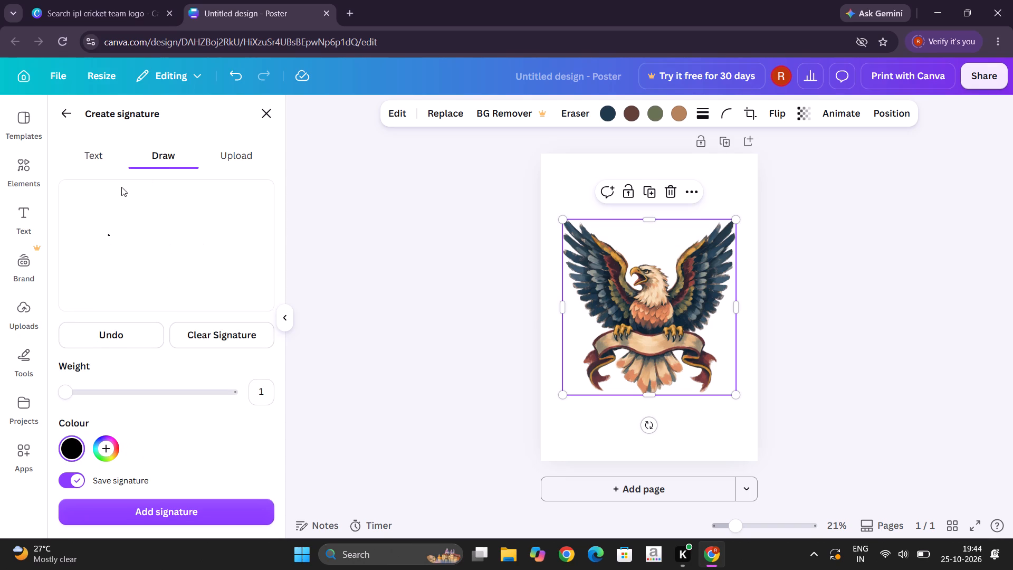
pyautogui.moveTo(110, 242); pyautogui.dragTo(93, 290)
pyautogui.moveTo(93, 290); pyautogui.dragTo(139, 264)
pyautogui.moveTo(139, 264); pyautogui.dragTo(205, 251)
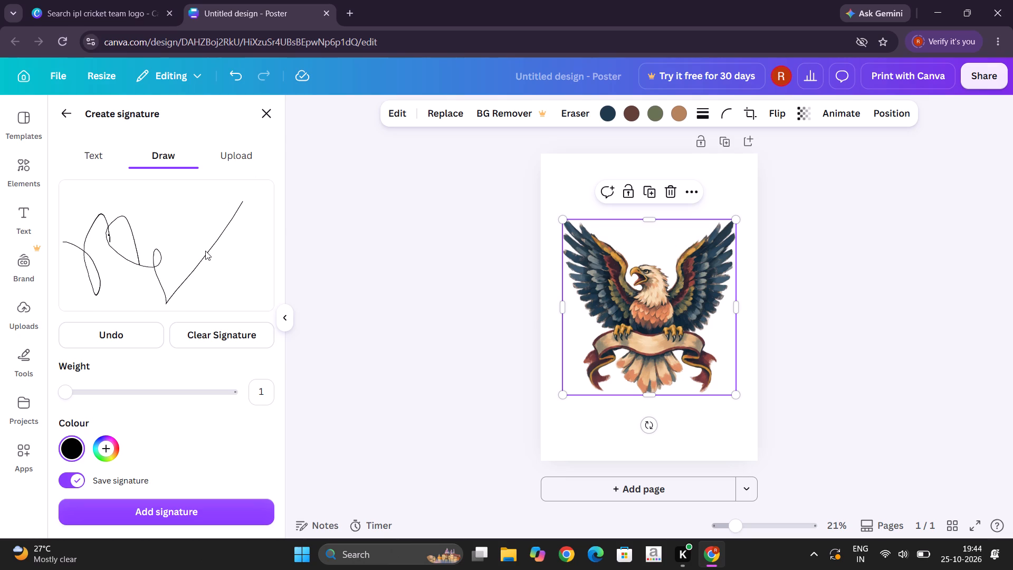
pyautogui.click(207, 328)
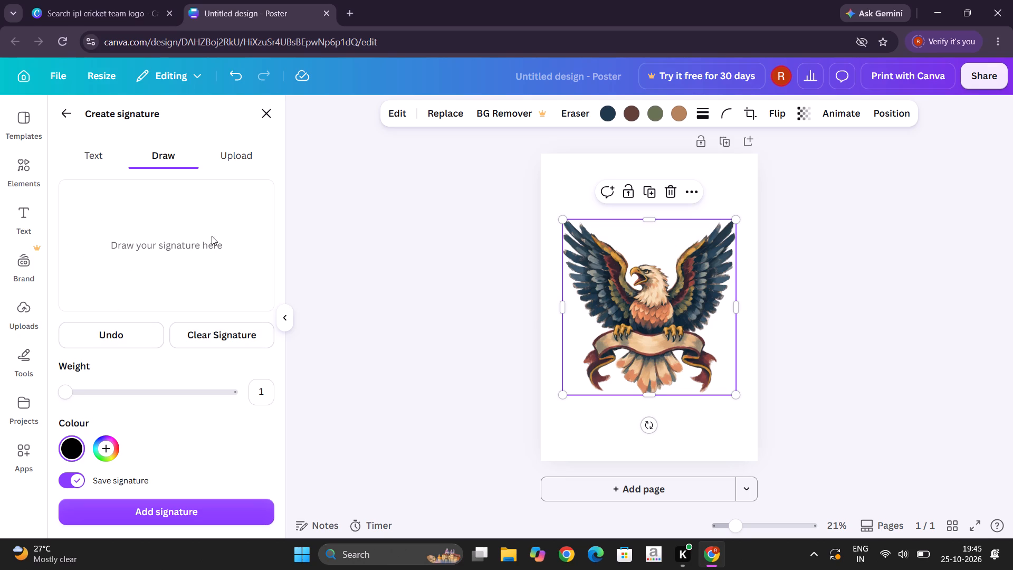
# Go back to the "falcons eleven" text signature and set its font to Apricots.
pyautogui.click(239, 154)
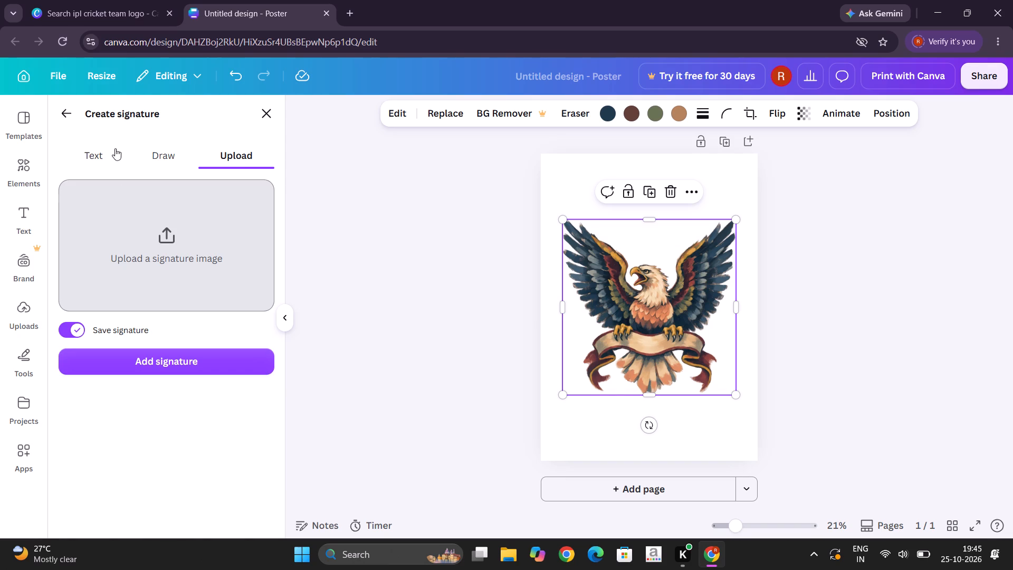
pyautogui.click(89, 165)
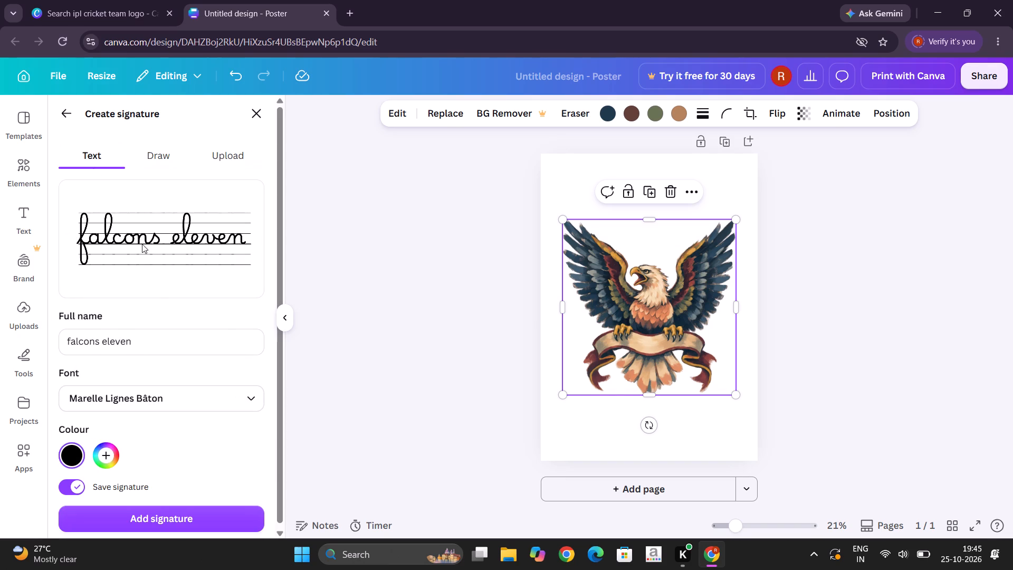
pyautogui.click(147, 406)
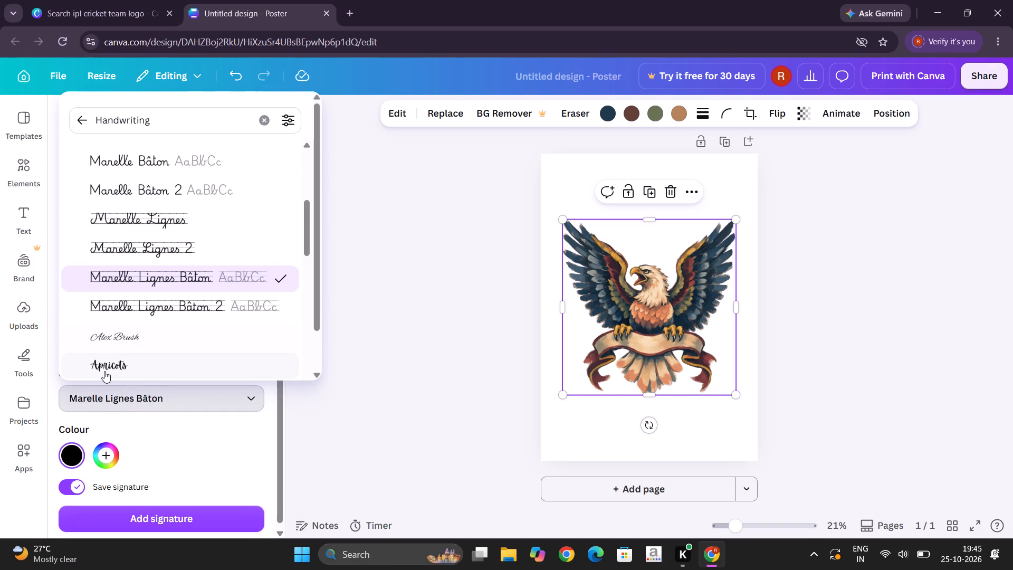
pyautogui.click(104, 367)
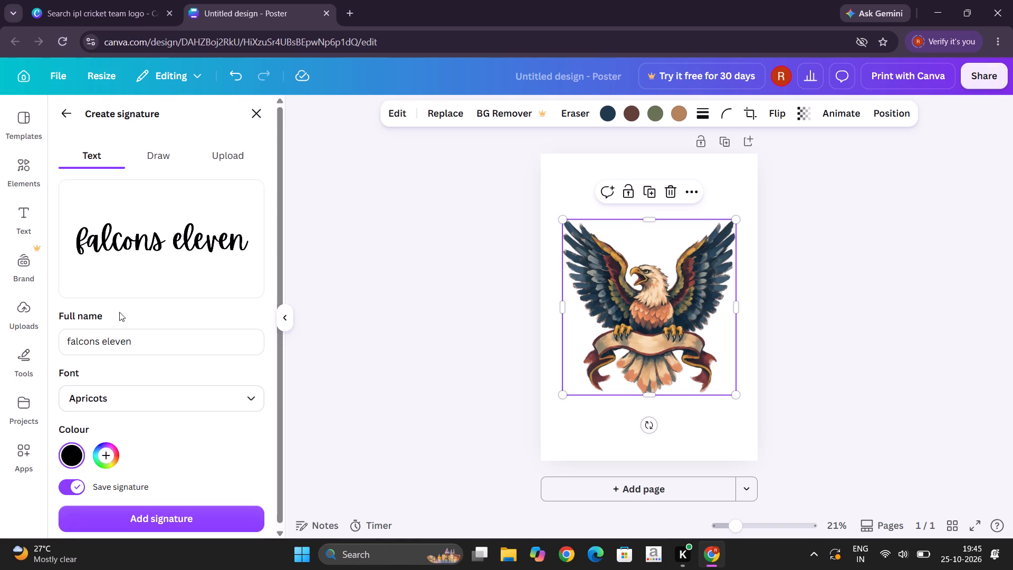
# Replace the text signature's full name with "cricket claws".
pyautogui.click(147, 340)
pyautogui.press('BackSpace')
pyautogui.press('BackSpace')
pyautogui.press('BackSpace')
pyautogui.press('BackSpace')
pyautogui.press('BackSpace')
pyautogui.press('BackSpace')
pyautogui.press('BackSpace')
pyautogui.press('BackSpace')
pyautogui.press('BackSpace')
pyautogui.press('BackSpace')
pyautogui.press('BackSpace')
pyautogui.press('BackSpace')
pyautogui.press('BackSpace')
pyautogui.press('BackSpace')
pyautogui.press('BackSpace')
pyautogui.press('BackSpace')
pyautogui.press('BackSpace')
pyautogui.press('BackSpace')
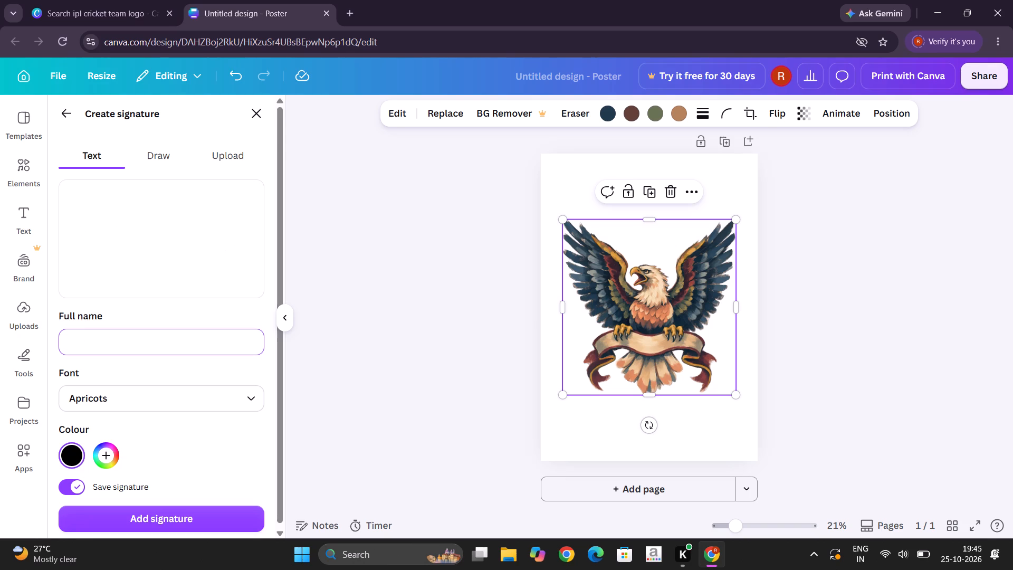
pyautogui.write('cr')
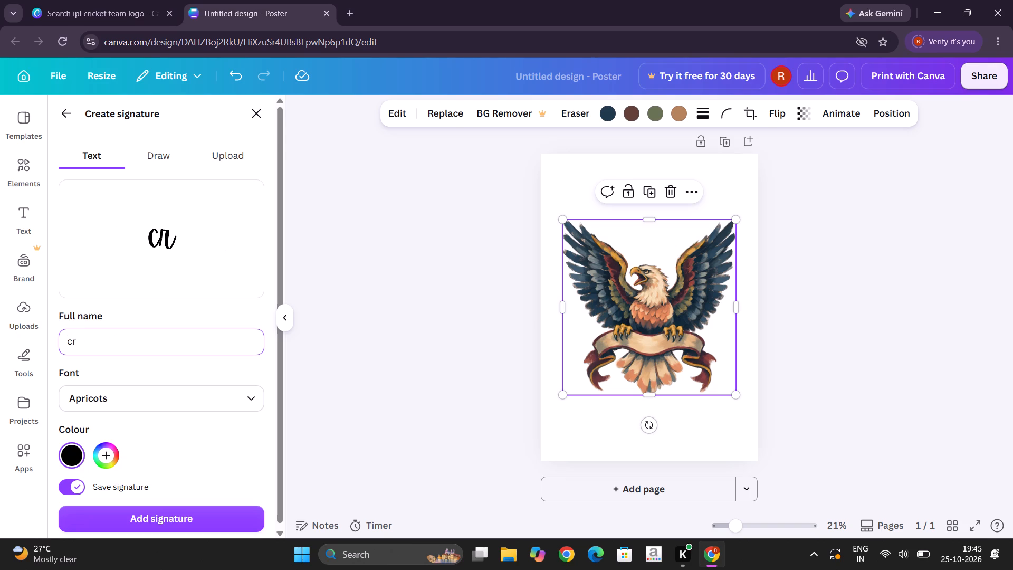
pyautogui.write('ic')
pyautogui.write('ket')
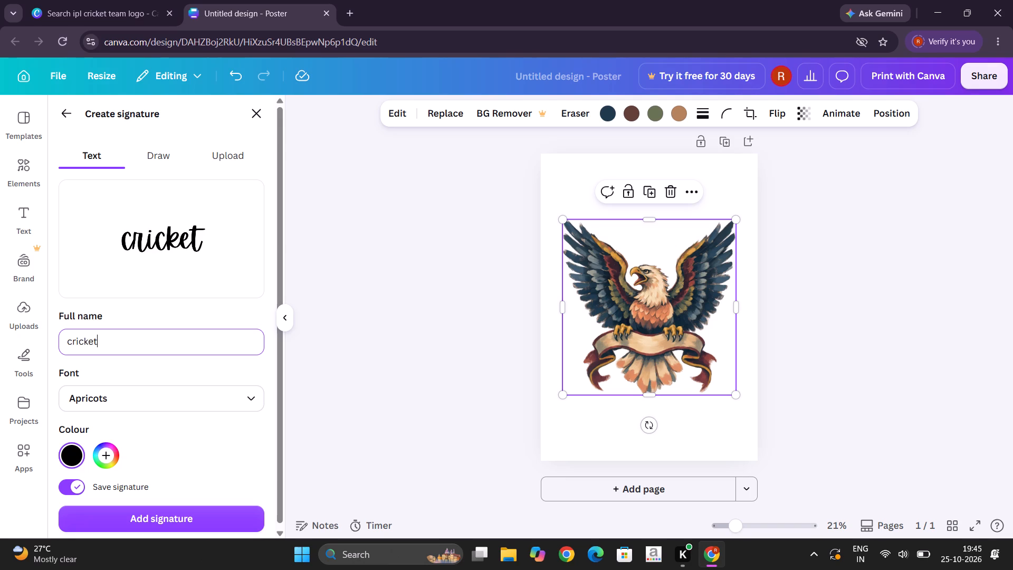
pyautogui.press('space')
pyautogui.write('claws')
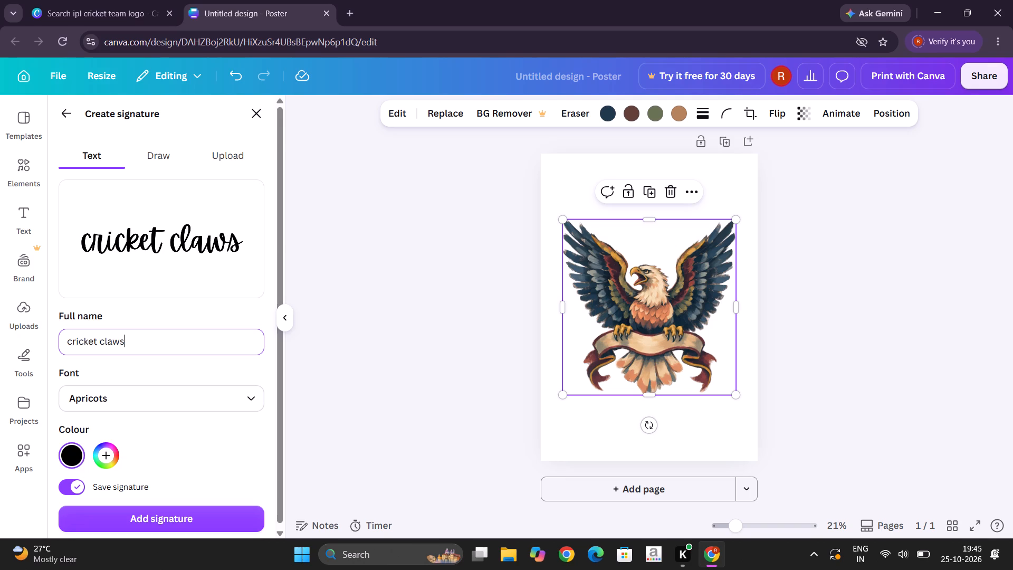
# Add a new red colour, #CE0D0D, for the "cricket claws" signature.
pyautogui.click(104, 457)
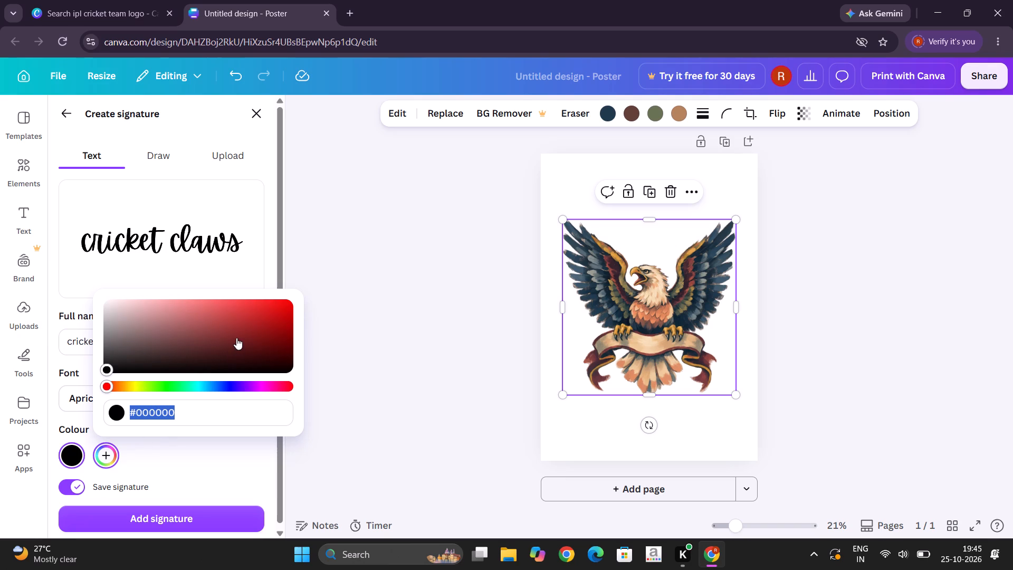
pyautogui.click(278, 307)
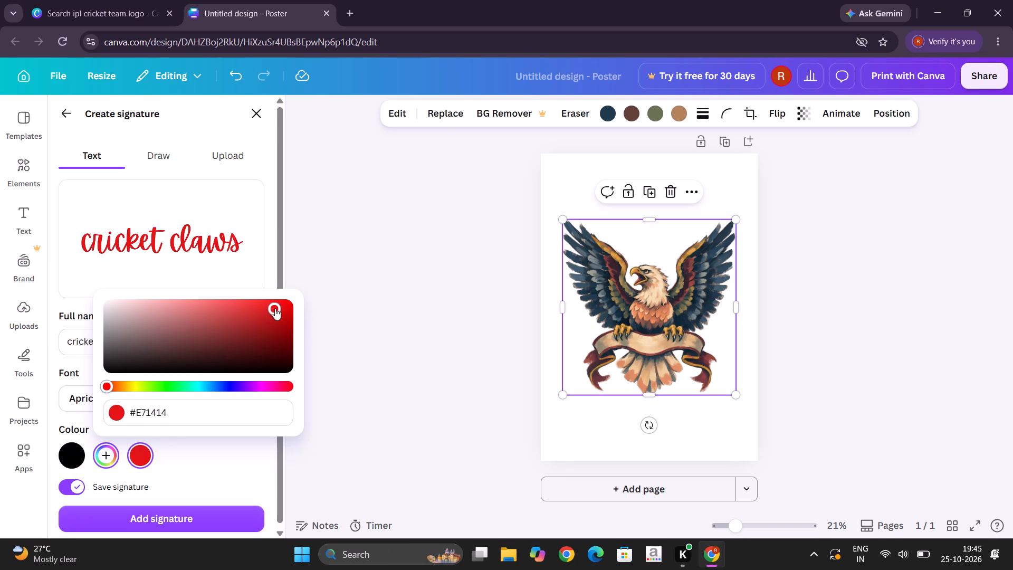
pyautogui.click(251, 309)
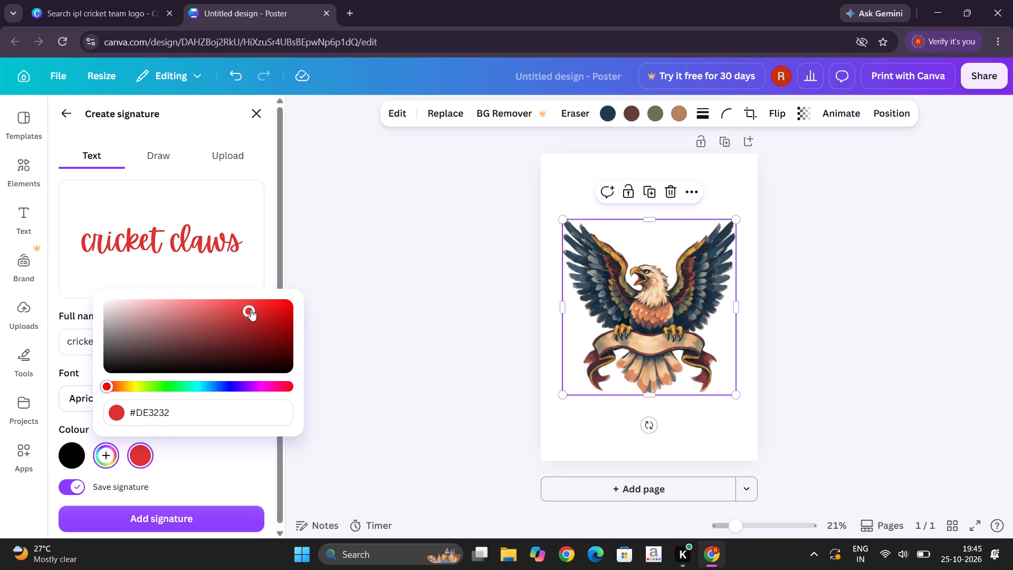
pyautogui.click(278, 328)
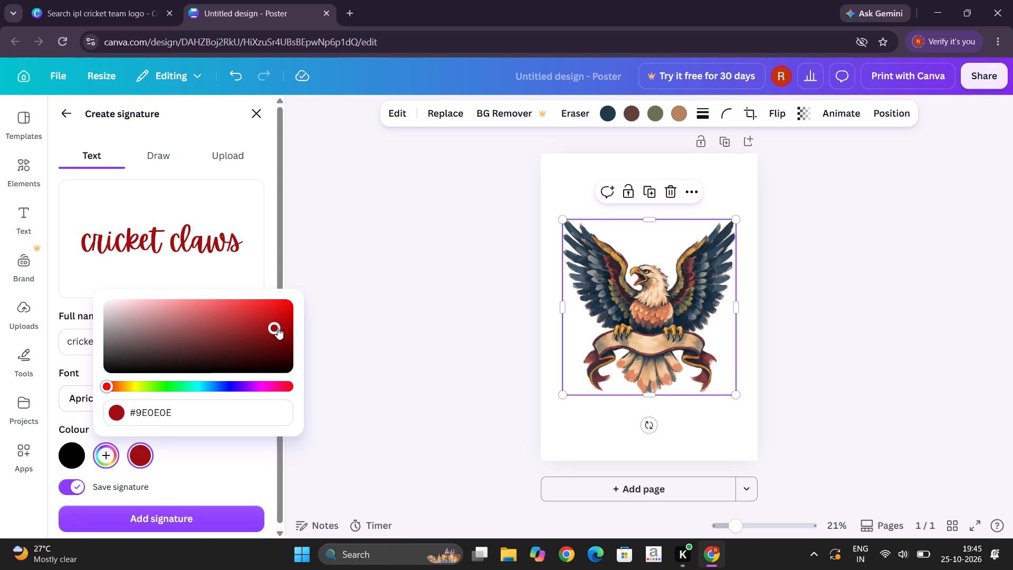
pyautogui.click(282, 313)
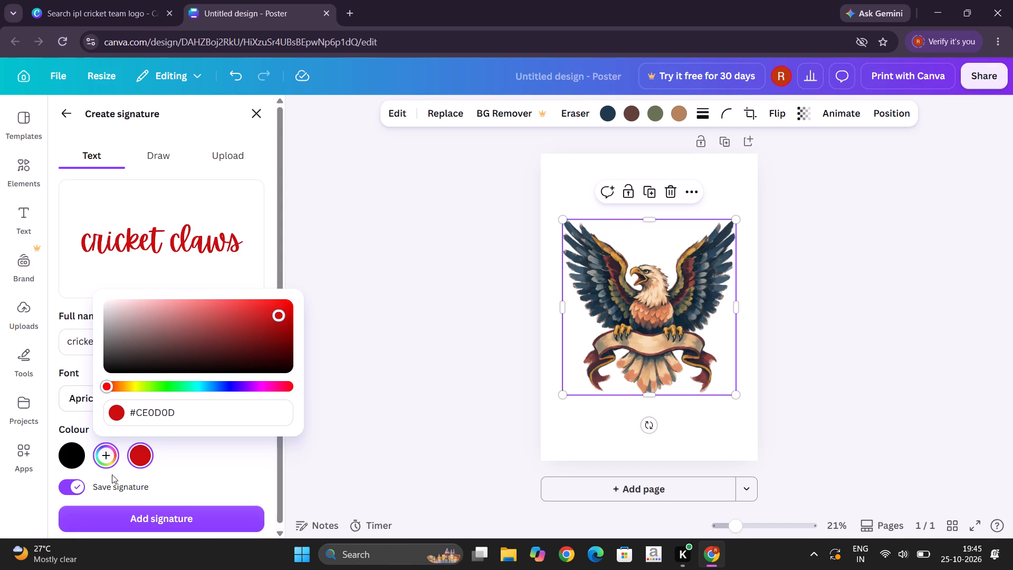
# Set the signature's font to Playwrite US Modern from the Handwriting fonts and add the signature to the poster.
pyautogui.click(81, 397)
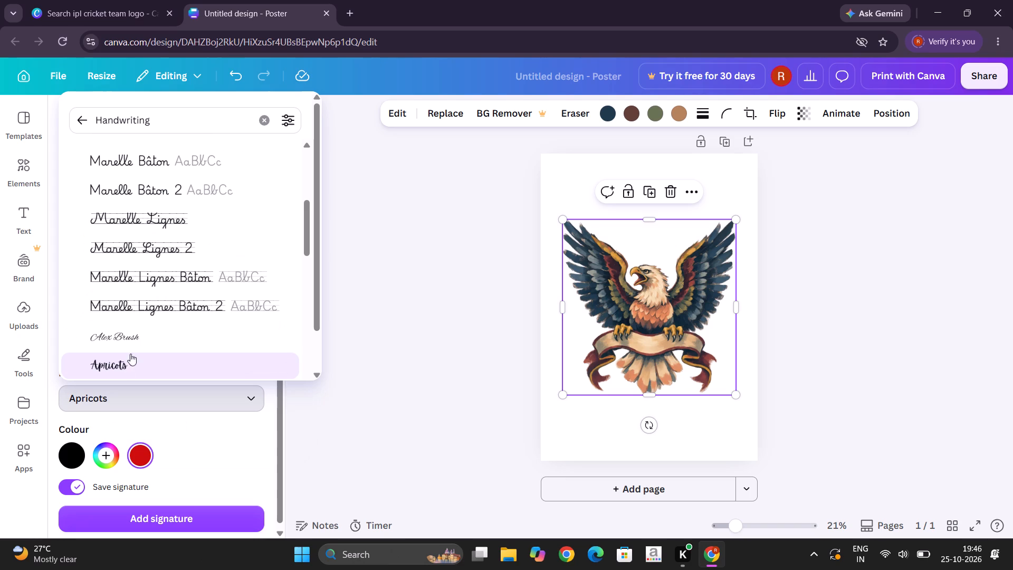
pyautogui.scroll(5, 146, 258)
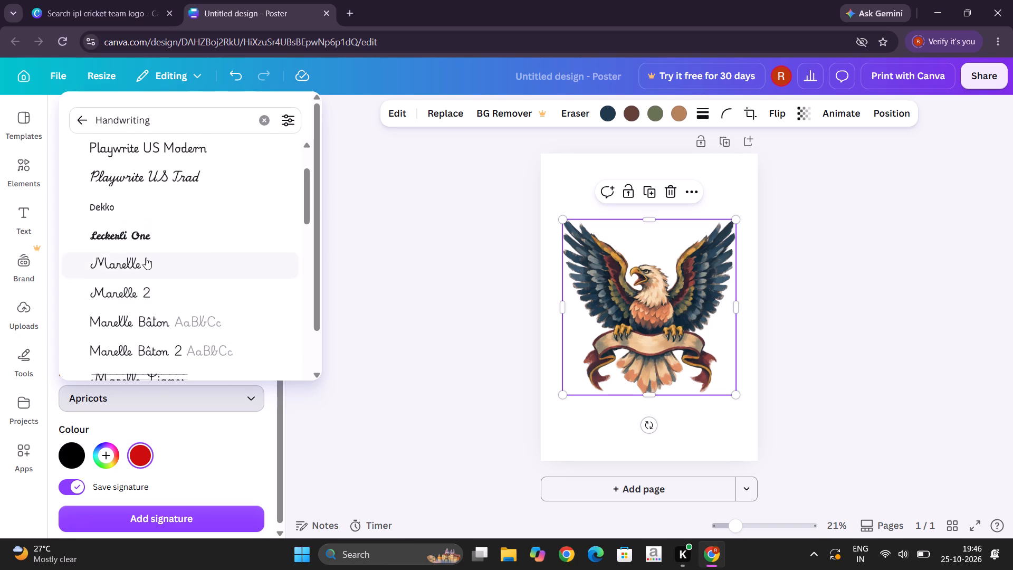
pyautogui.scroll(1, 146, 258)
pyautogui.click(144, 242)
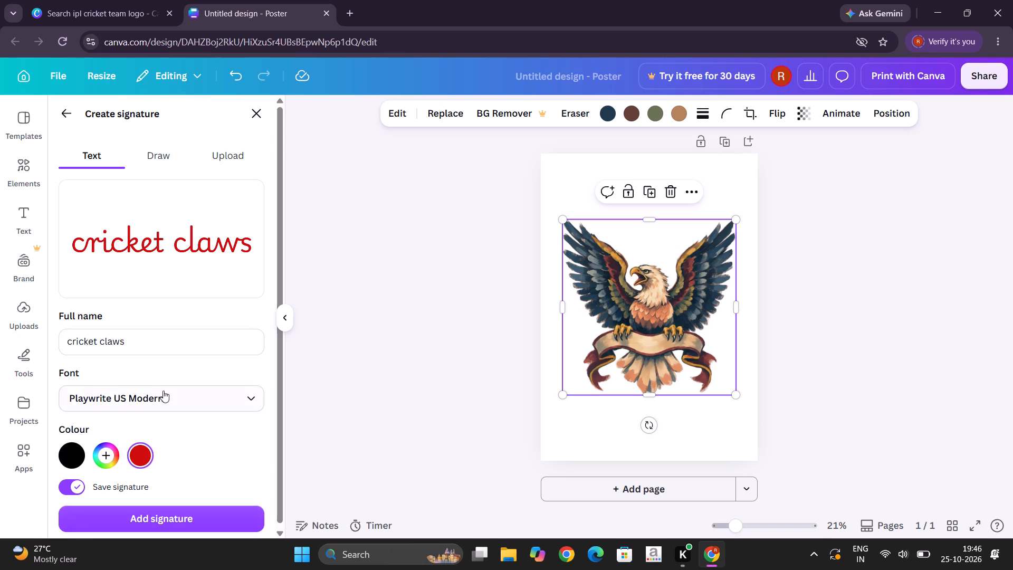
pyautogui.click(150, 518)
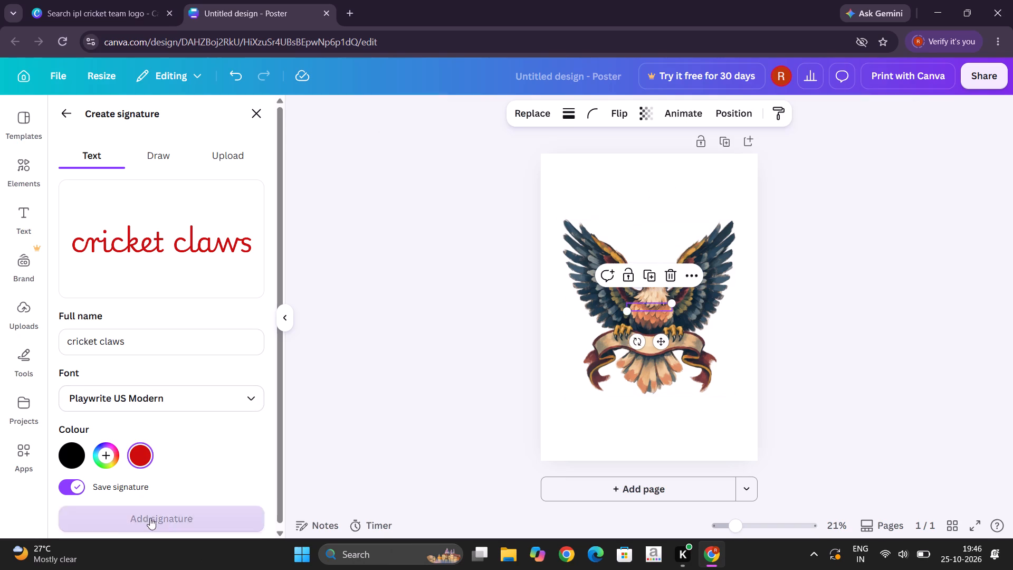
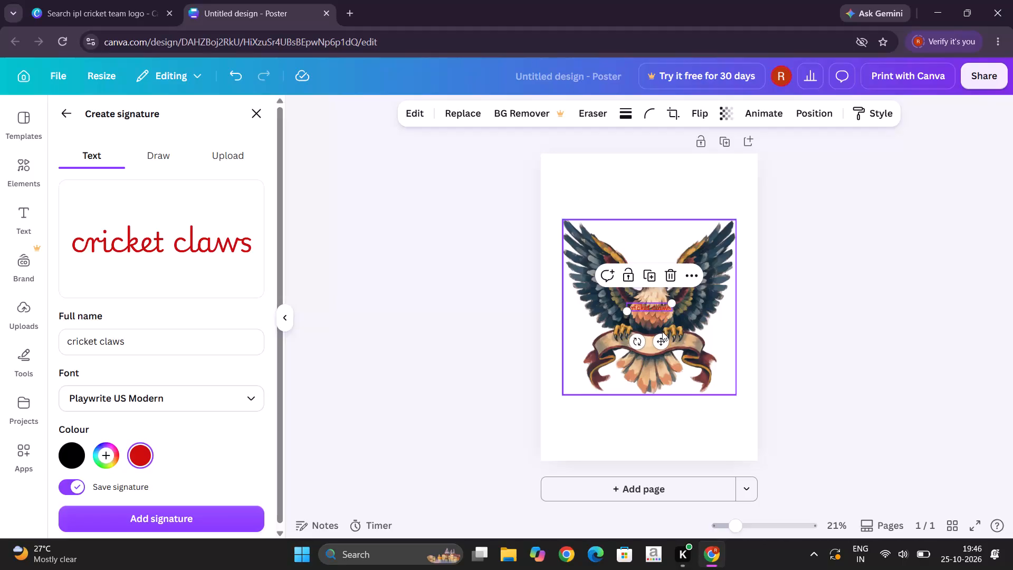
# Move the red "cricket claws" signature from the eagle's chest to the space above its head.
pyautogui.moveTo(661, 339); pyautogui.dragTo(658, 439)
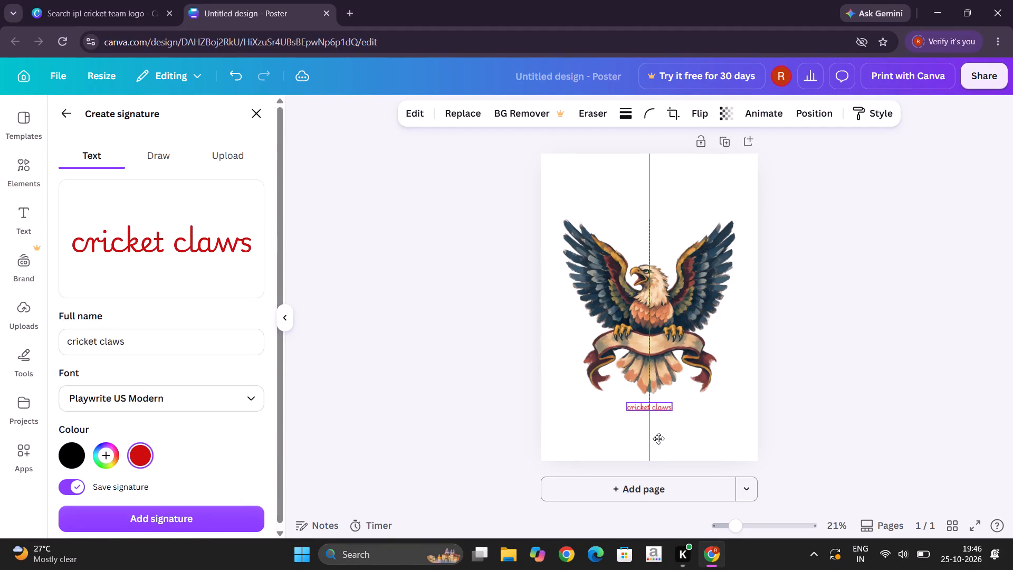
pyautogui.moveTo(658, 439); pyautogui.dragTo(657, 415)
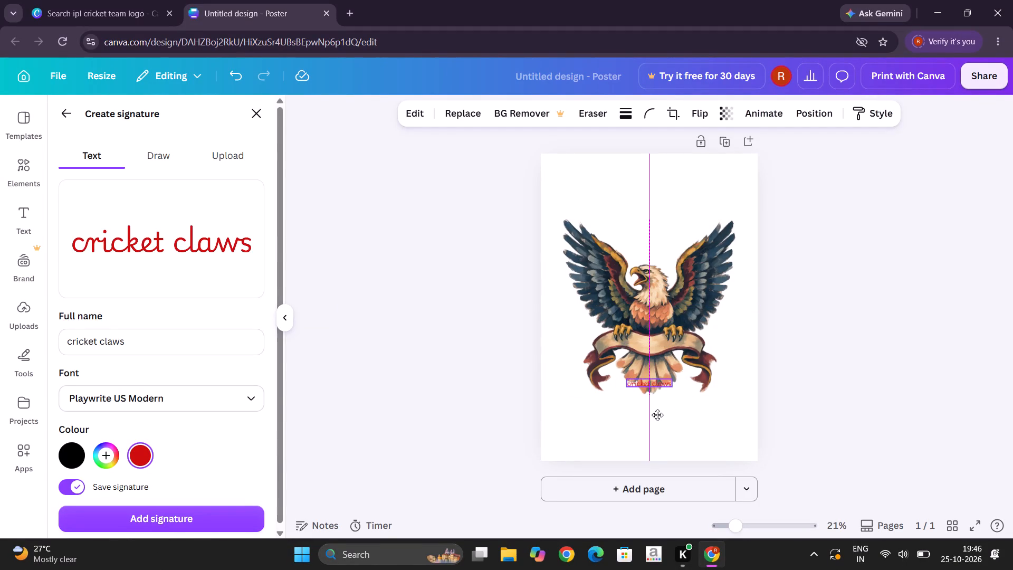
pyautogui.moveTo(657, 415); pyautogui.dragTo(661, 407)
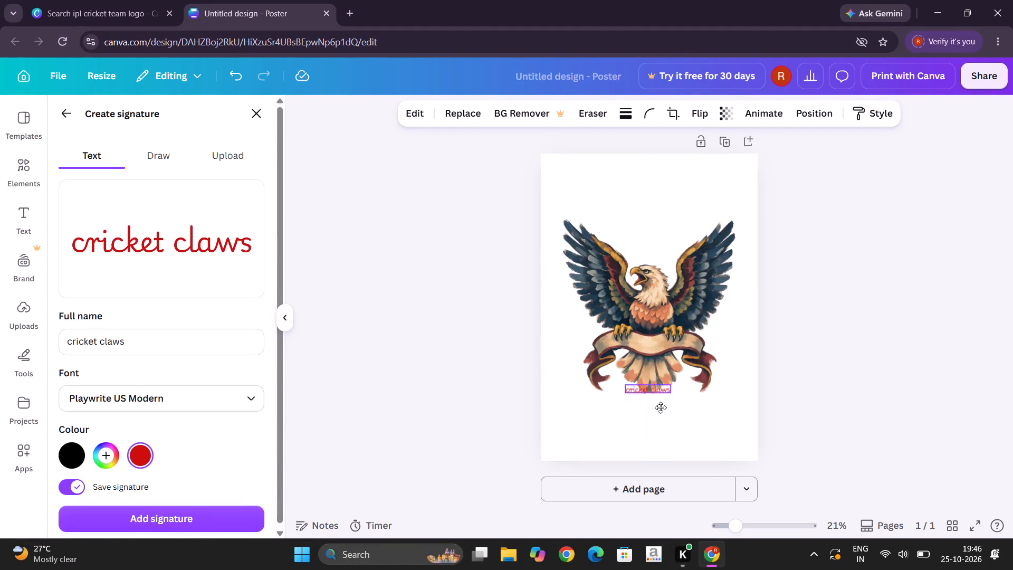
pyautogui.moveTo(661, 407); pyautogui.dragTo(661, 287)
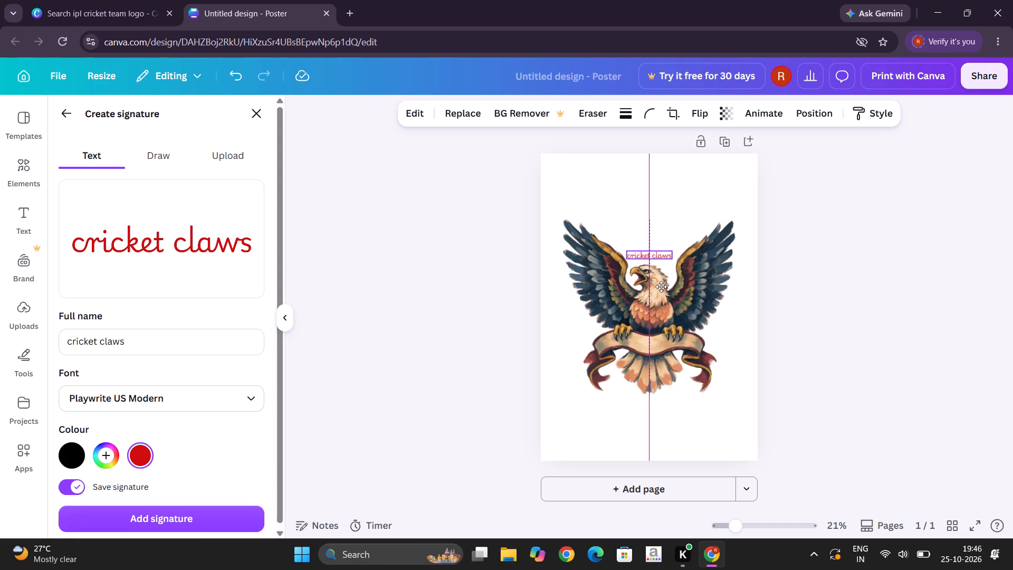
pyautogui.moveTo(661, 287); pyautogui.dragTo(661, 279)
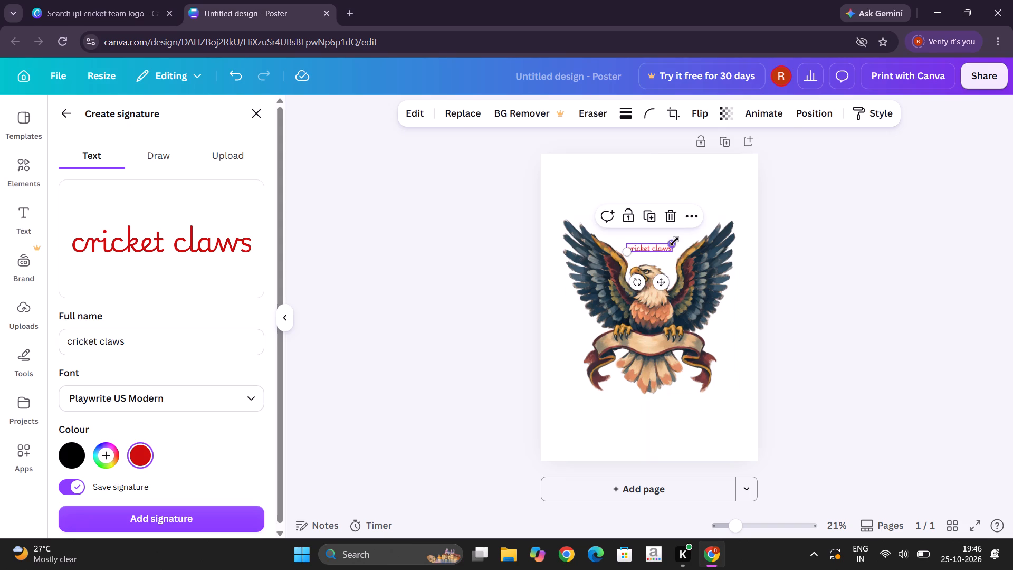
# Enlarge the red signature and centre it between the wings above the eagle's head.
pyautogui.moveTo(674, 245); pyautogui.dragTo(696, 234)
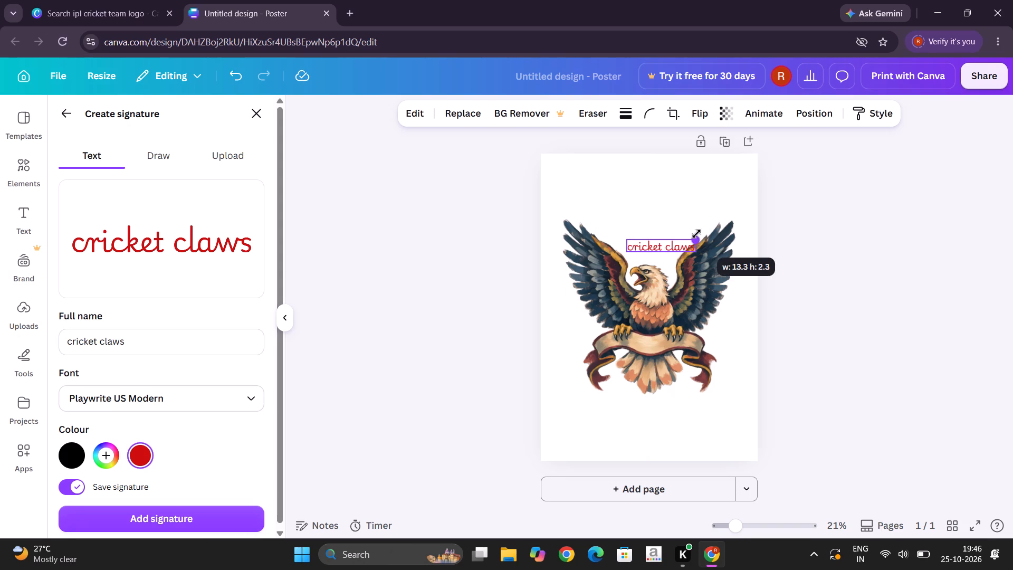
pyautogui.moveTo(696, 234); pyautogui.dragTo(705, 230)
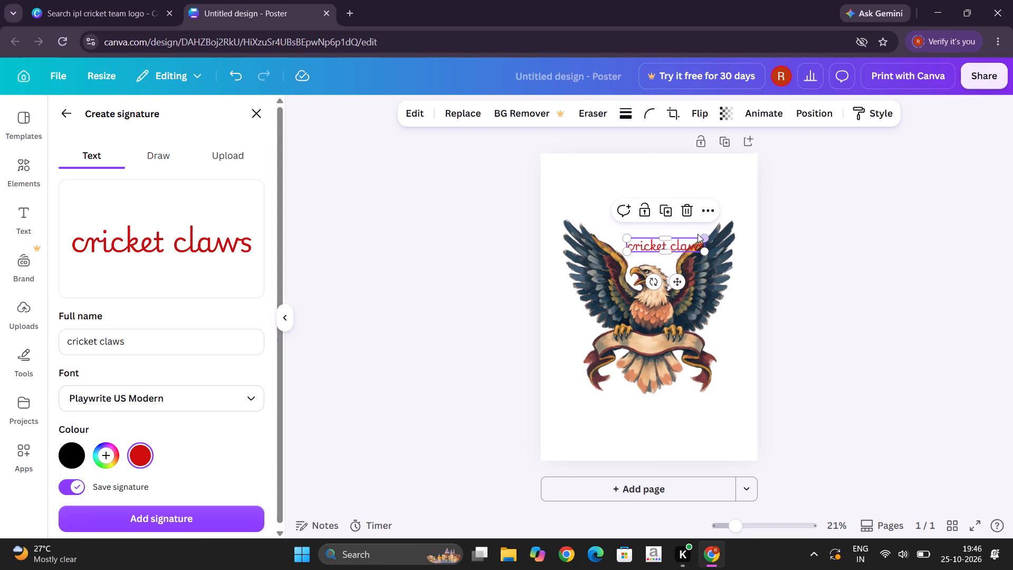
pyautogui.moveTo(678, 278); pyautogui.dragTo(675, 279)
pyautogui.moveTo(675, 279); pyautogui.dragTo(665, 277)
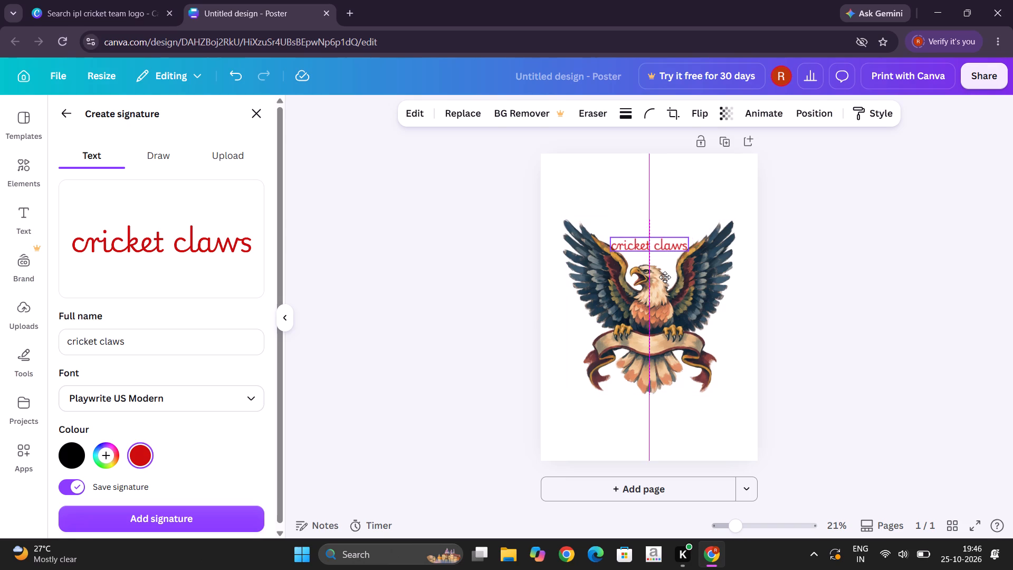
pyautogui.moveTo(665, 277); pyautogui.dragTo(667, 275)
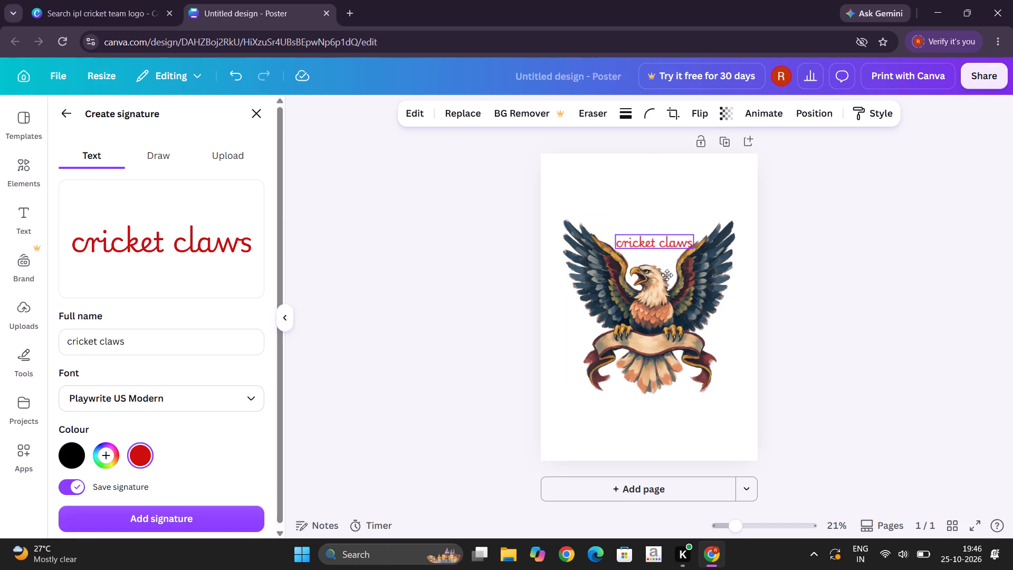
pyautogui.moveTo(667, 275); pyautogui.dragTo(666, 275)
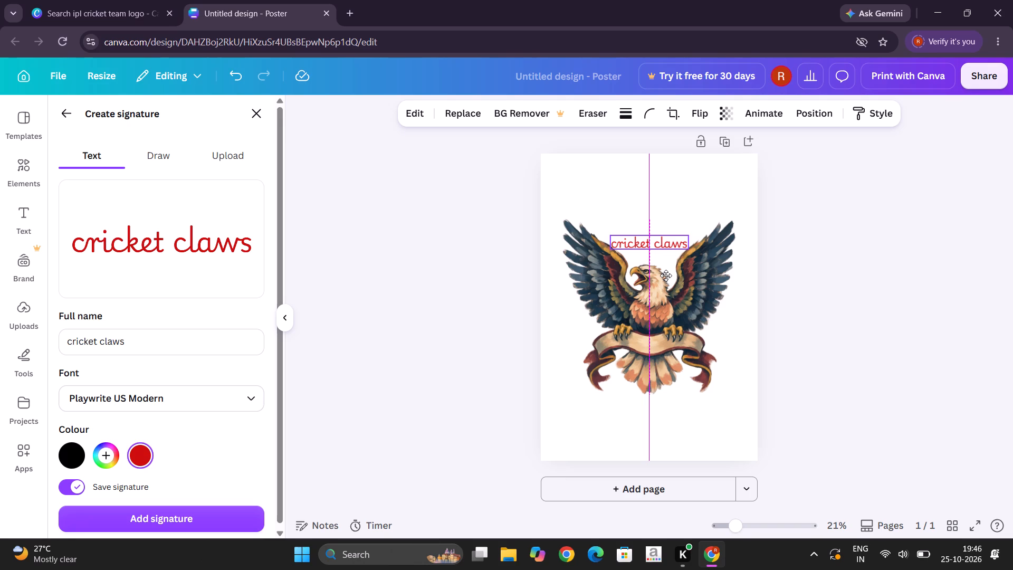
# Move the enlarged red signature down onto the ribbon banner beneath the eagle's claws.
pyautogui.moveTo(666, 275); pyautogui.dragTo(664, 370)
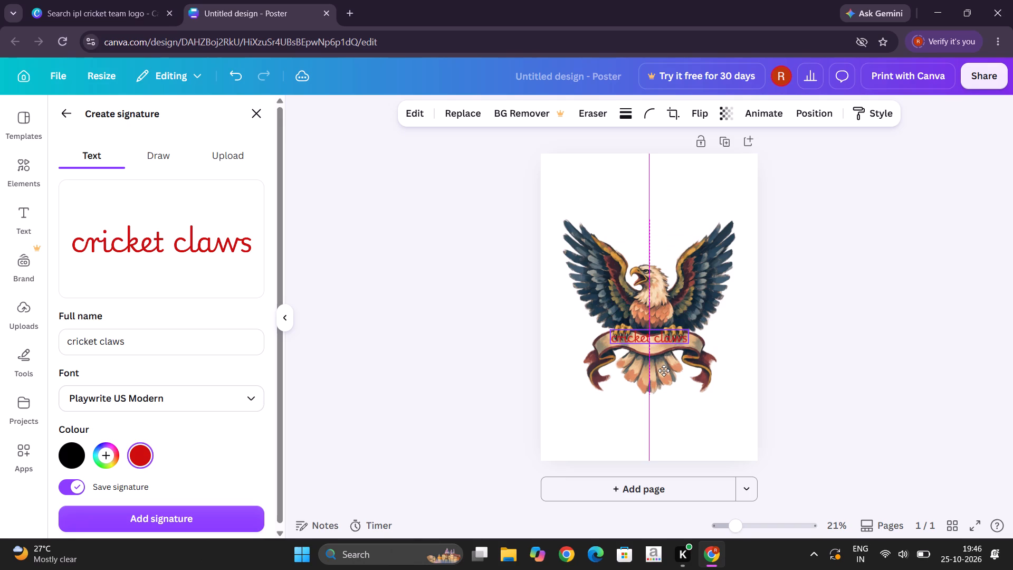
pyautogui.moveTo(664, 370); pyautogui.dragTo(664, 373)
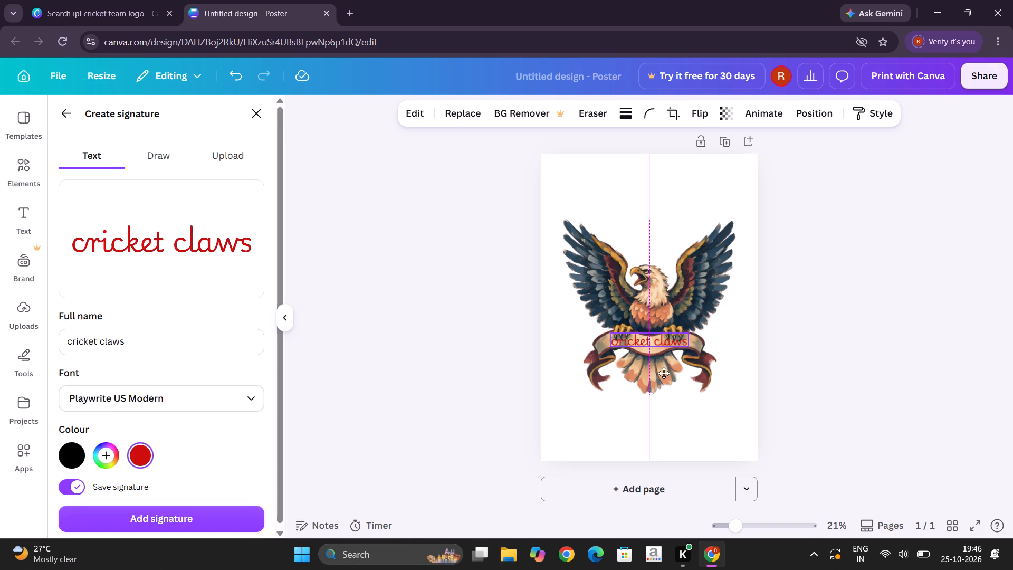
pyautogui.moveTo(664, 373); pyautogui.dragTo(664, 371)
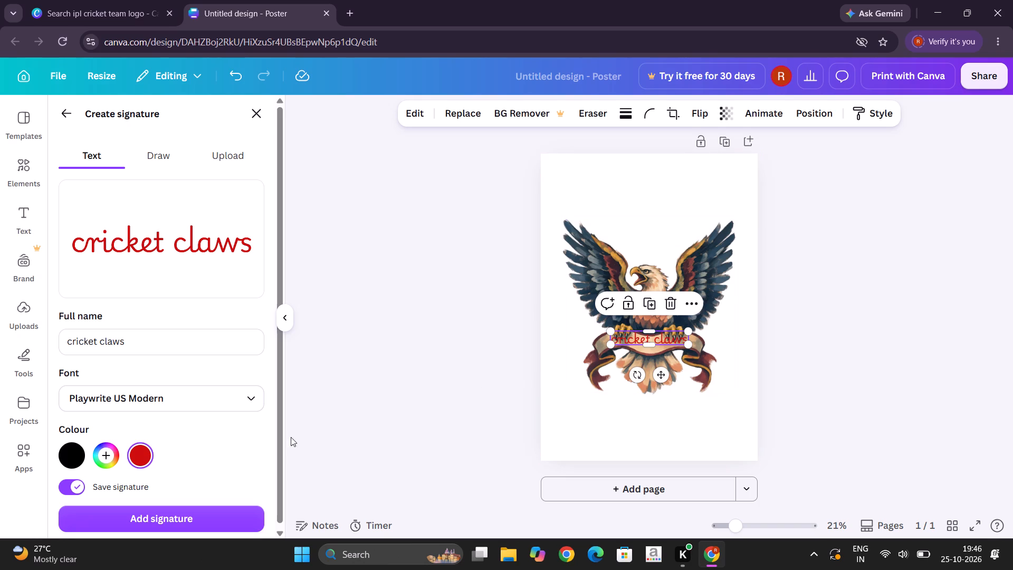
# Change the signature's custom colour from red to the pale off-white #F0E7E7.
pyautogui.click(111, 456)
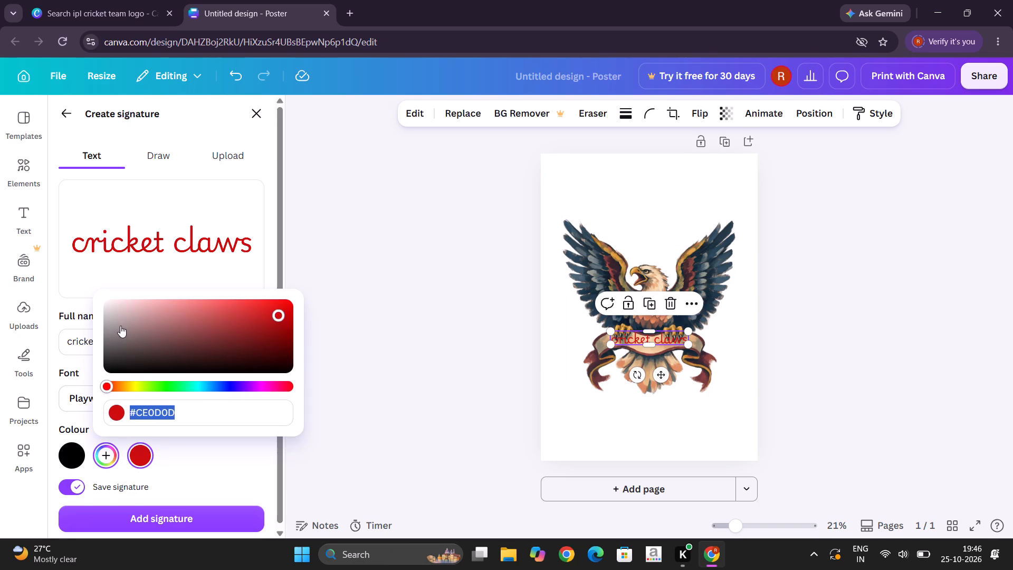
pyautogui.click(111, 303)
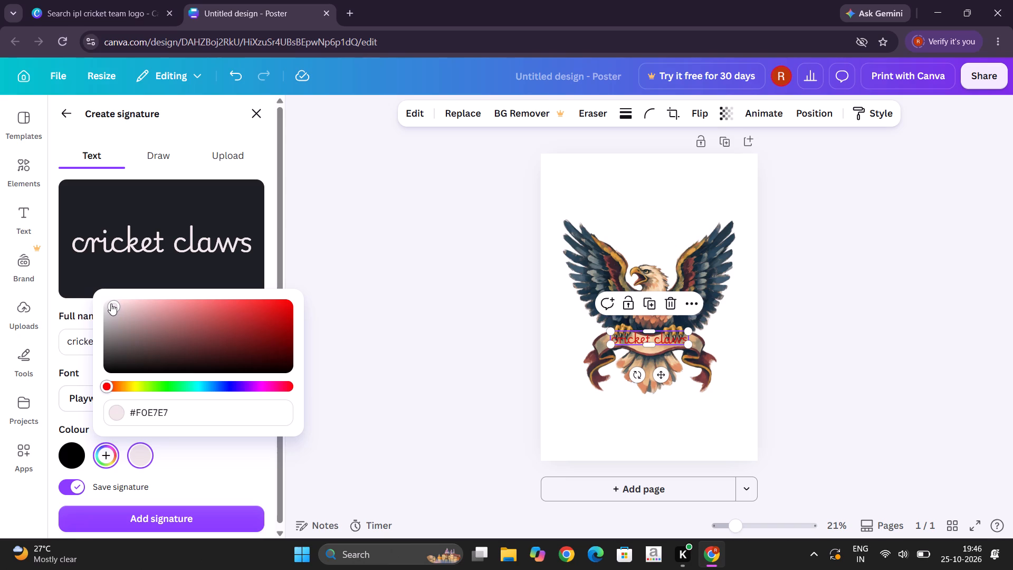
pyautogui.click(197, 465)
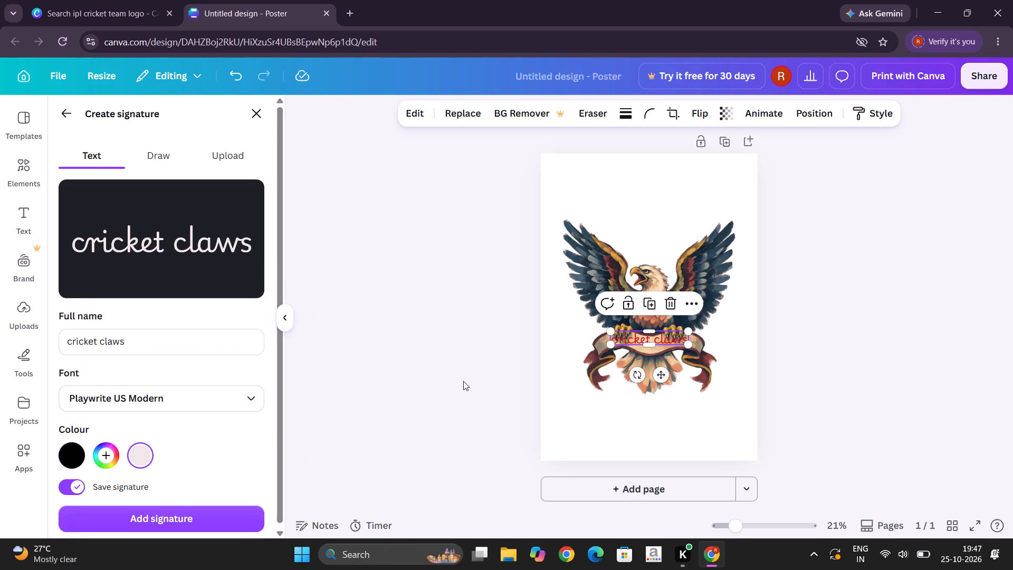
# Delete the red "cricket claws" signature from the poster.
pyautogui.click(668, 303)
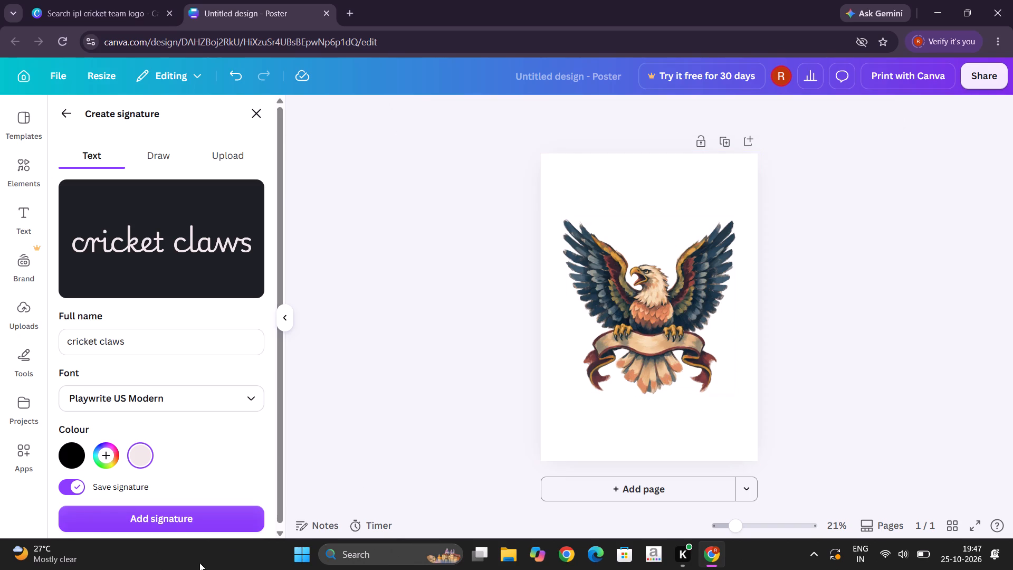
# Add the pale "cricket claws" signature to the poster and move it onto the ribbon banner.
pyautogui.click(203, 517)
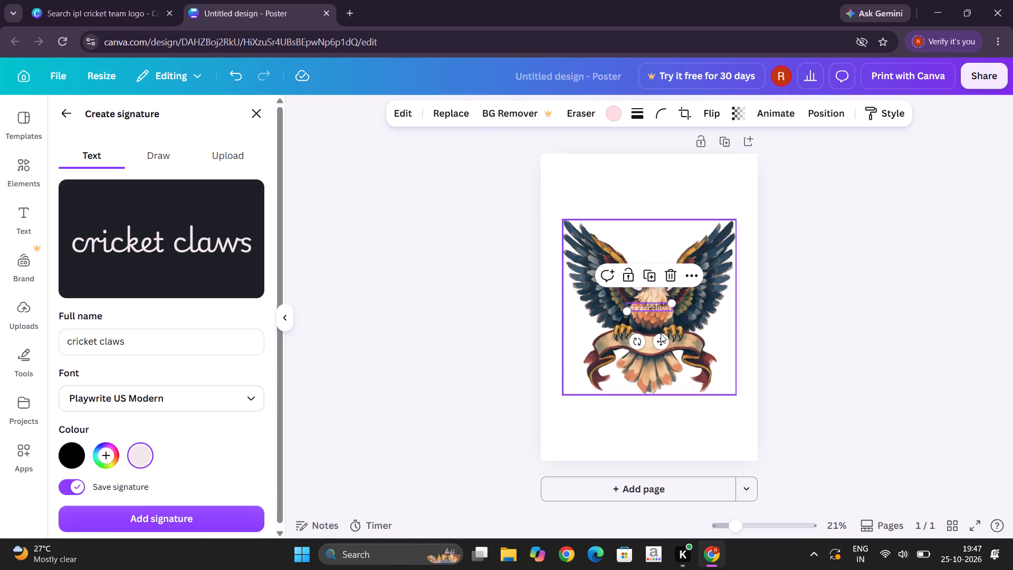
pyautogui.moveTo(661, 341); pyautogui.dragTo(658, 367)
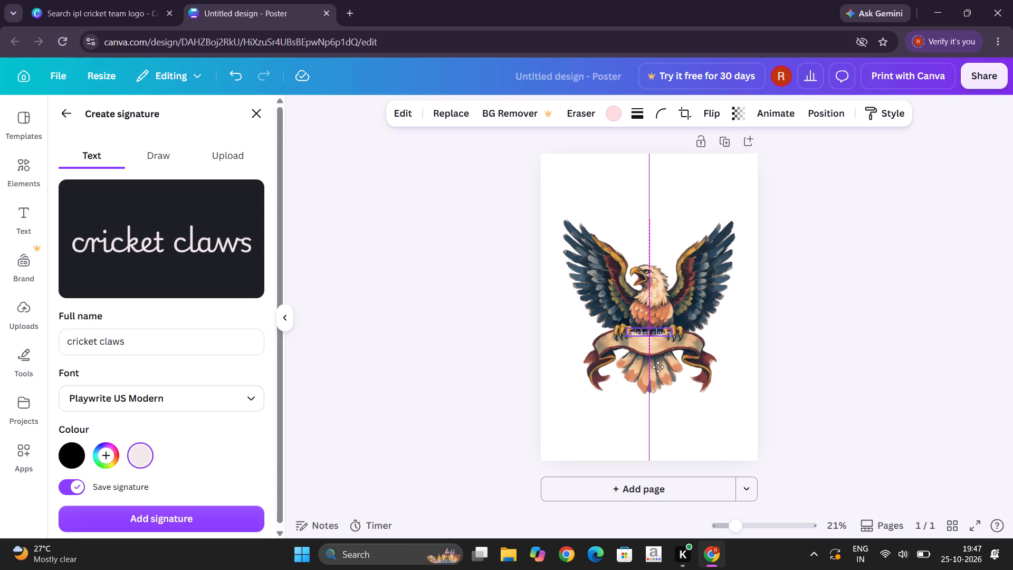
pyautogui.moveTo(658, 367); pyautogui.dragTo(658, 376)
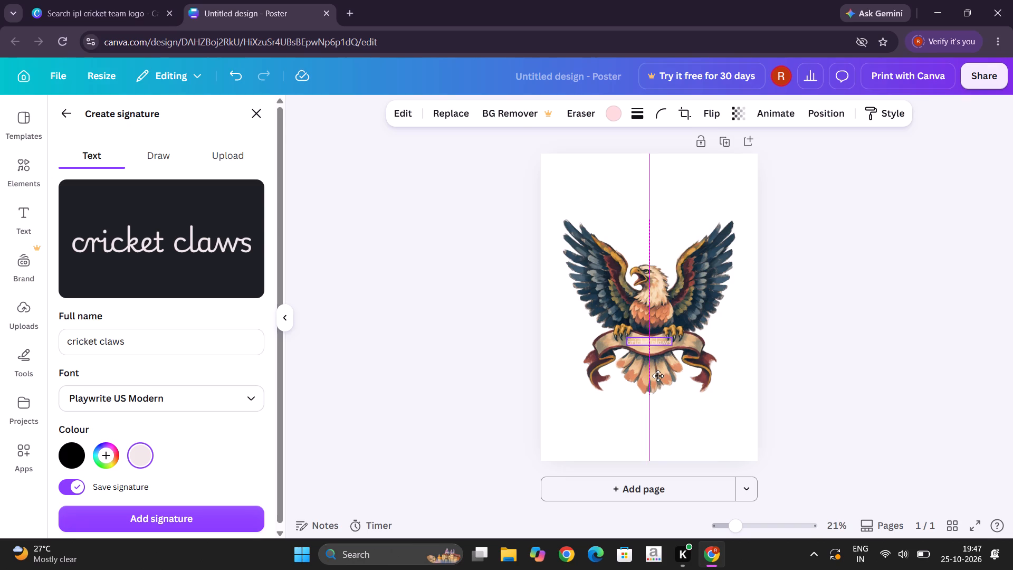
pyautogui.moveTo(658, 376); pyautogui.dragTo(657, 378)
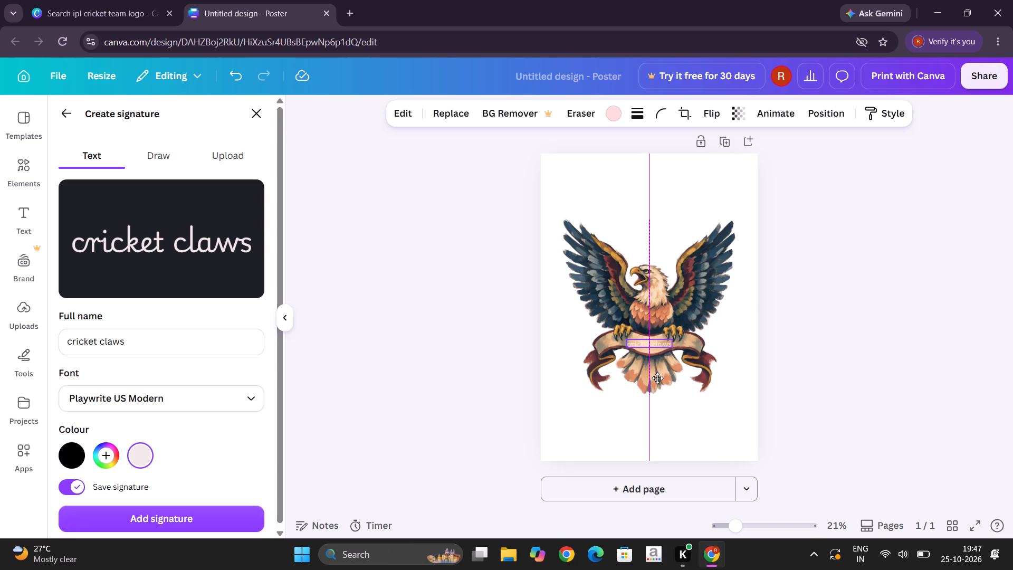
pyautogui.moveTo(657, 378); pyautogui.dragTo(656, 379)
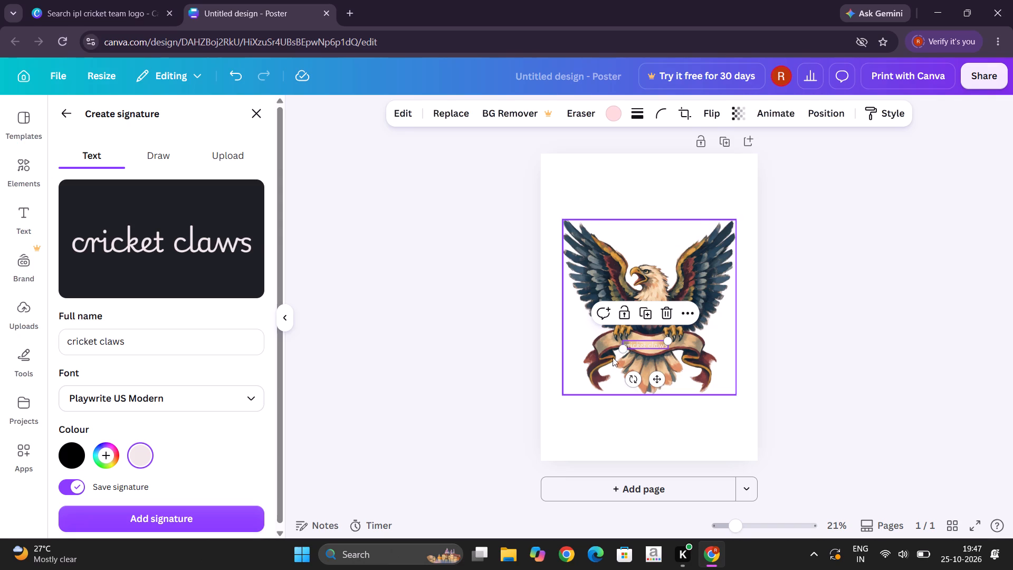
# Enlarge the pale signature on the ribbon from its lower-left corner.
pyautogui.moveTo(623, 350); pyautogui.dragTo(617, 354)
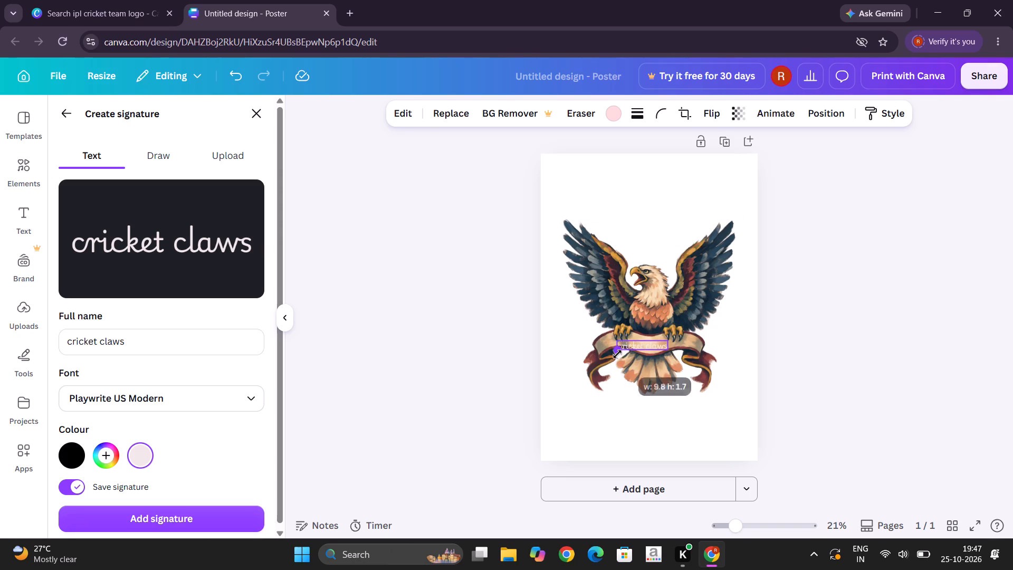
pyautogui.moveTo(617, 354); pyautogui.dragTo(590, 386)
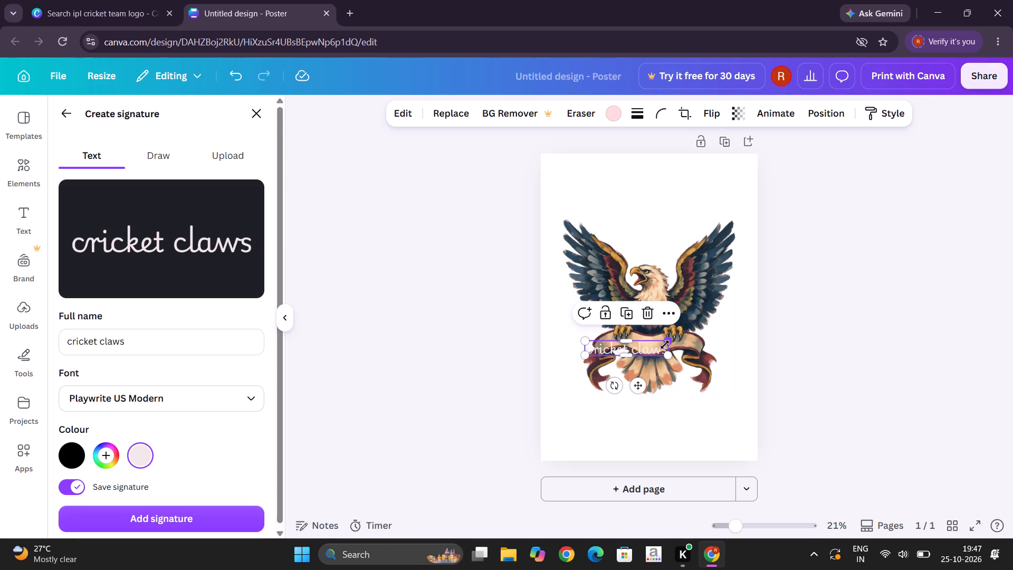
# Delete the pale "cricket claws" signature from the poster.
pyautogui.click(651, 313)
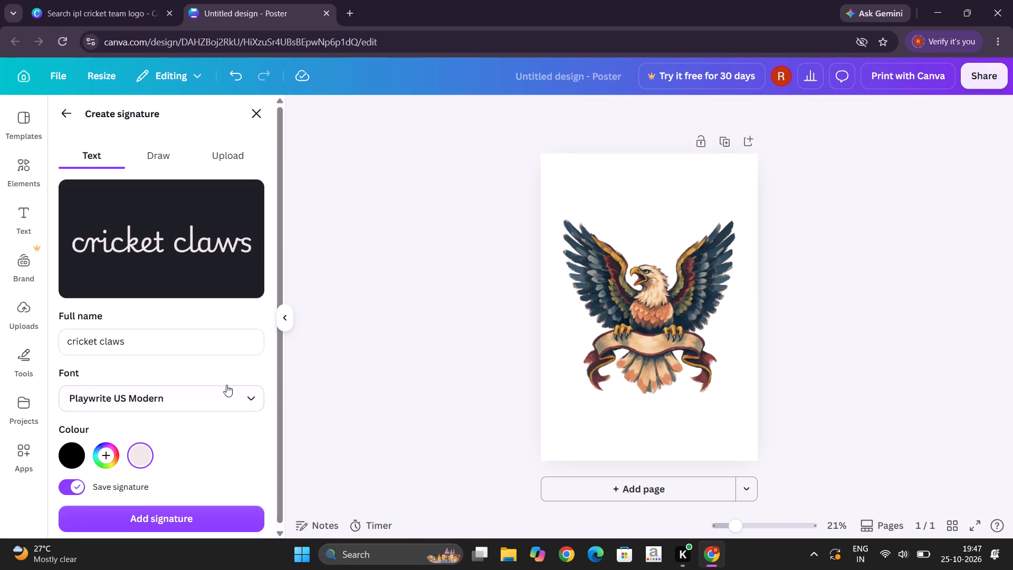
# Set the signature's font to Playwrite US Trad from the Handwriting fonts.
pyautogui.click(230, 400)
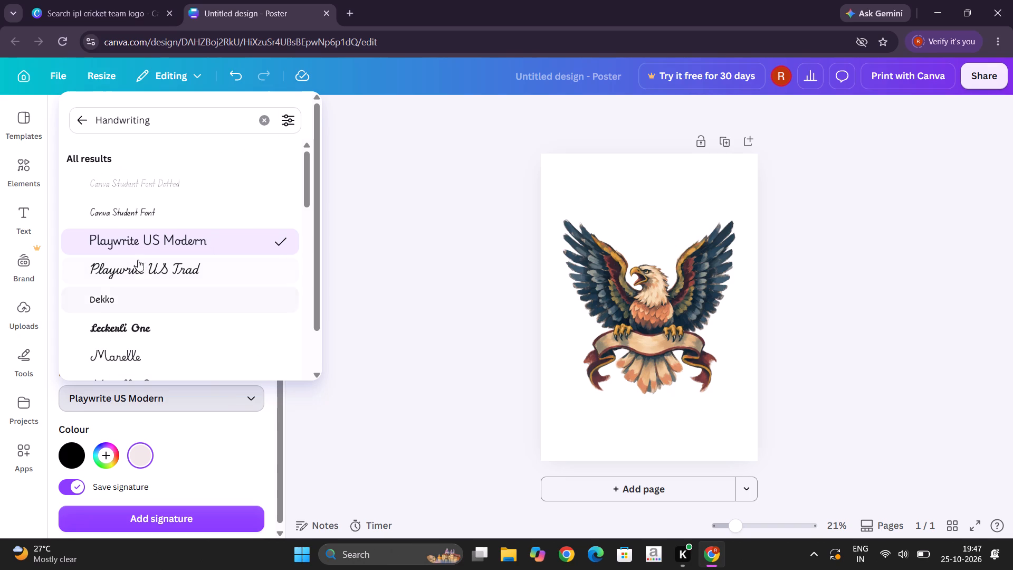
pyautogui.scroll(1, 138, 197)
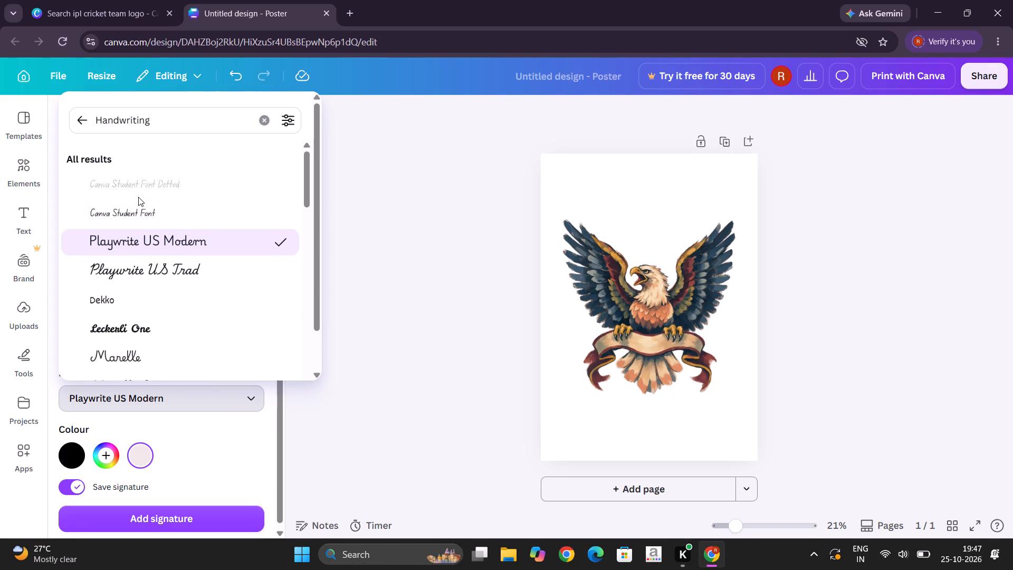
pyautogui.scroll(1, 138, 197)
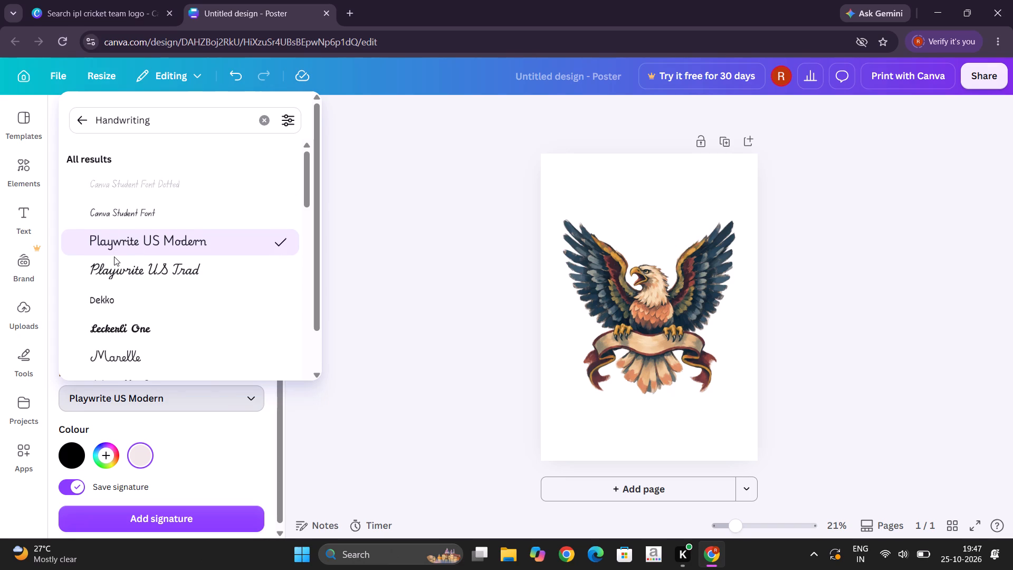
pyautogui.click(114, 256)
pyautogui.click(115, 271)
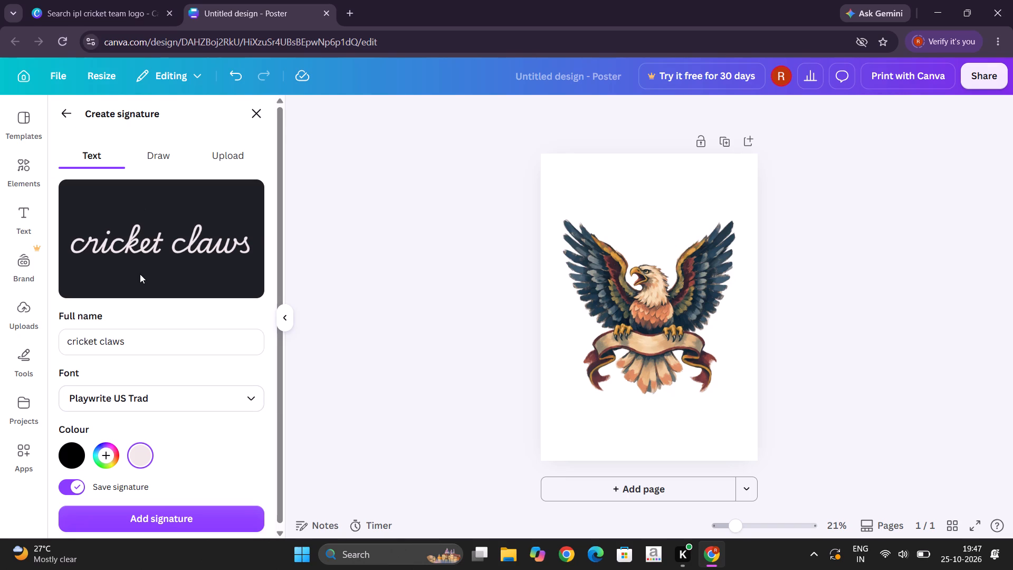
# Set the signature's font to Celandine from the Handwriting fonts.
pyautogui.click(140, 395)
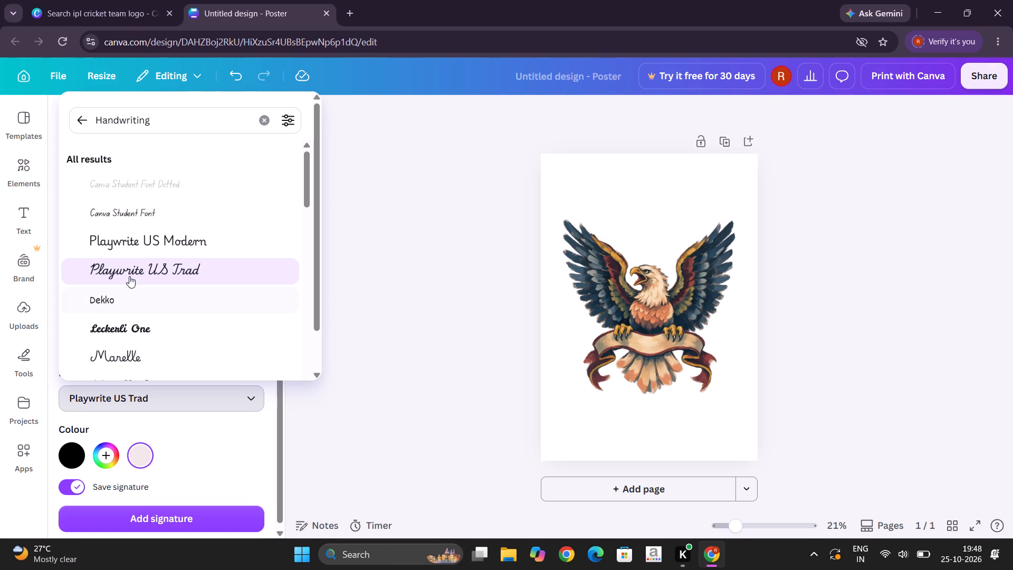
pyautogui.scroll(2, 132, 208)
pyautogui.scroll(-6, 106, 285)
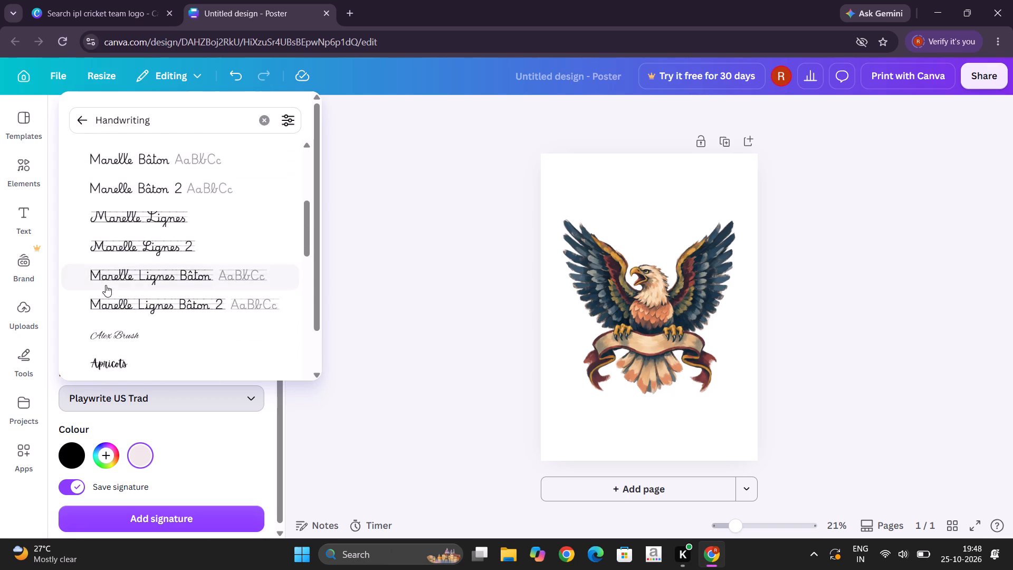
pyautogui.scroll(-5, 106, 285)
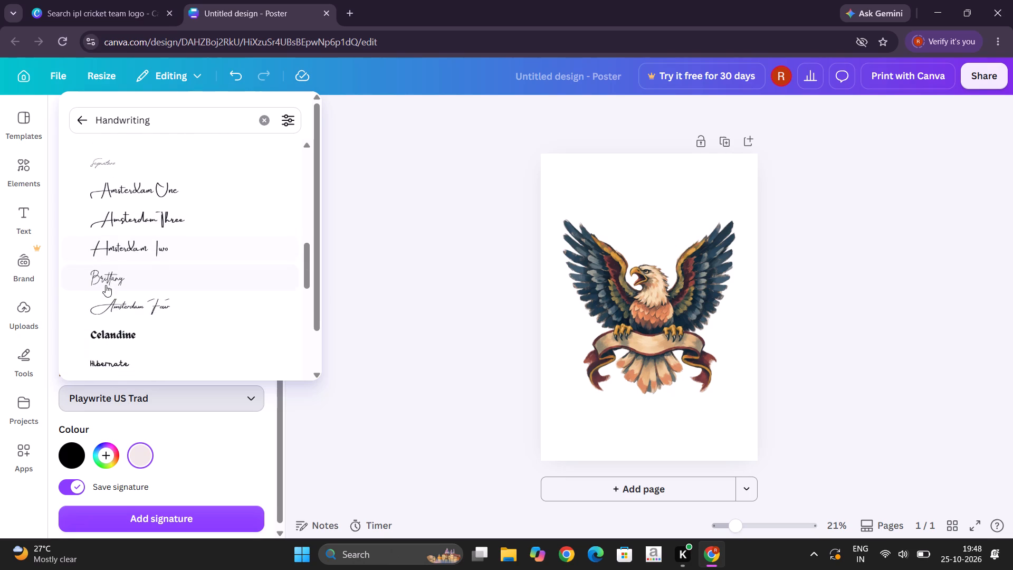
pyautogui.scroll(-1, 106, 285)
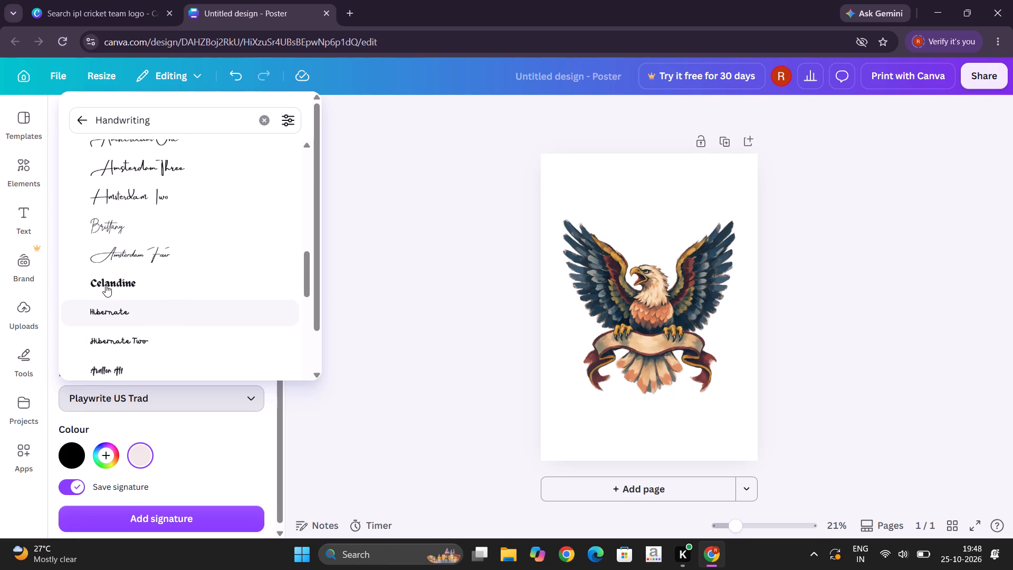
pyautogui.scroll(-1, 106, 285)
pyautogui.click(106, 285)
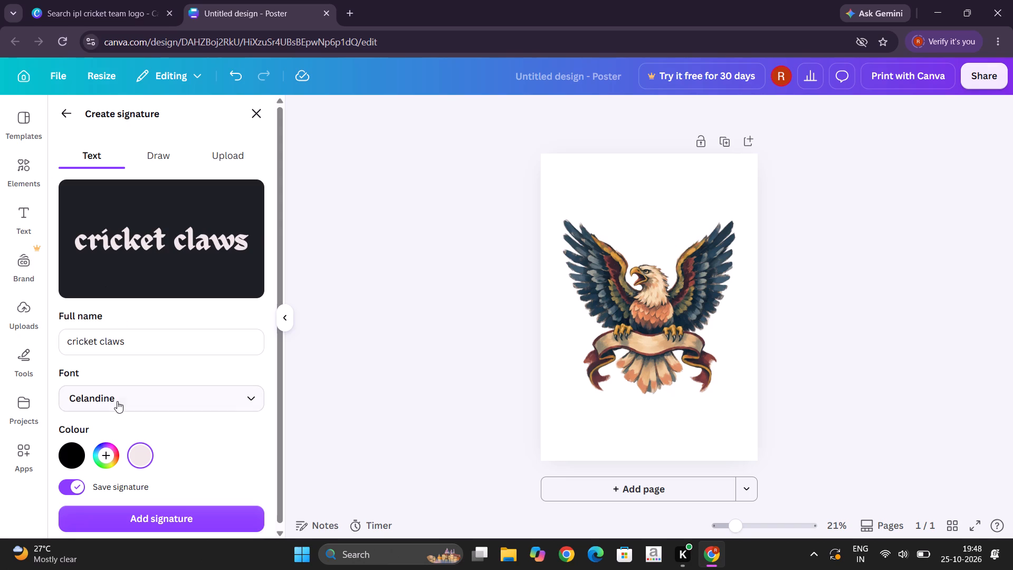
pyautogui.click(109, 456)
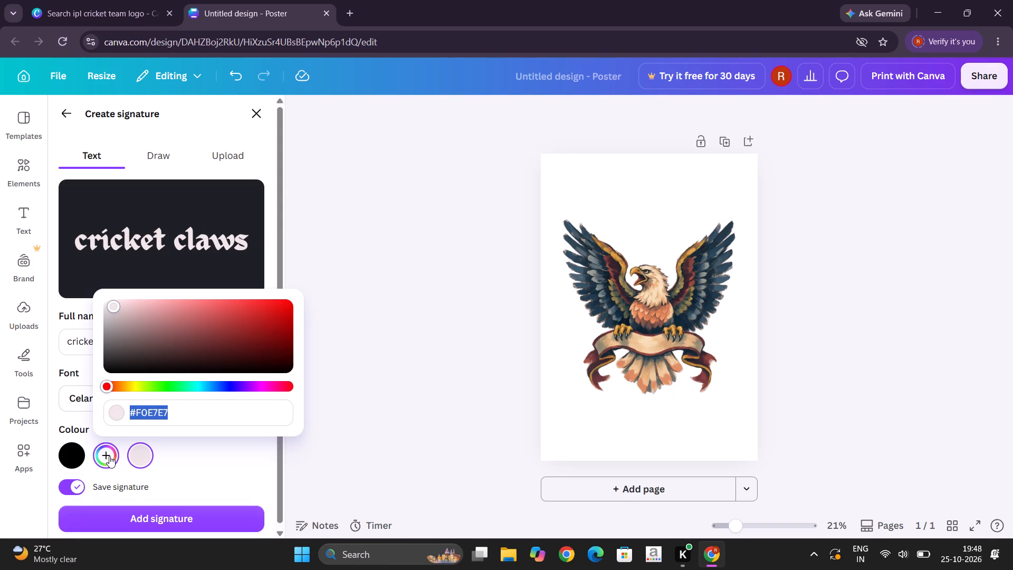
pyautogui.click(270, 312)
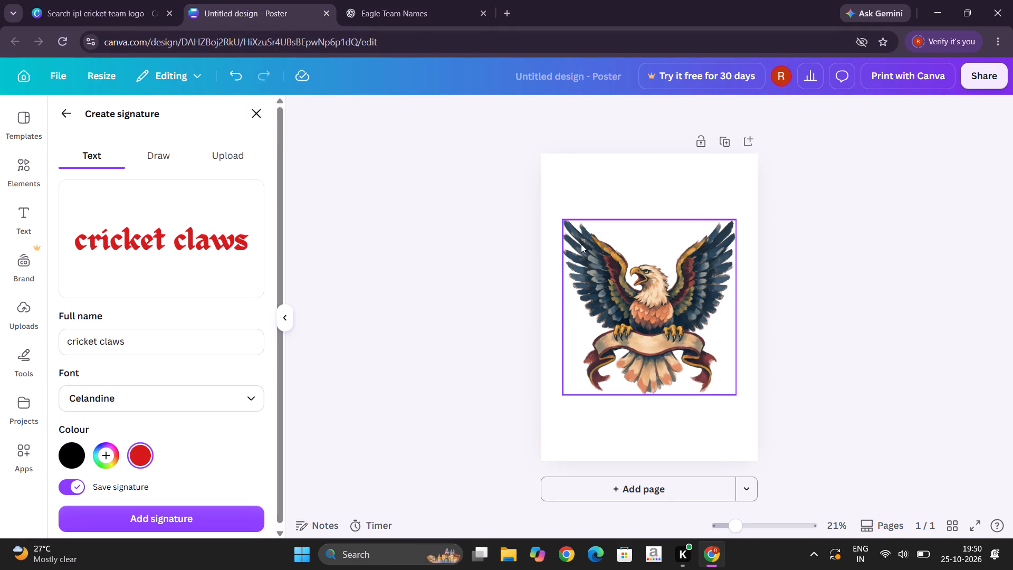
pyautogui.click(160, 337)
pyautogui.press('BackSpace')
pyautogui.press('BackSpace')
pyautogui.press('BackSpace')
pyautogui.press('BackSpace')
pyautogui.press('BackSpace')
pyautogui.press('BackSpace')
pyautogui.press('BackSpace')
pyautogui.press('BackSpace')
pyautogui.press('BackSpace')
pyautogui.press('BackSpace')
pyautogui.press('BackSpace')
pyautogui.press('BackSpace')
pyautogui.press('BackSpace')
pyautogui.press('BackSpace')
pyautogui.press('BackSpace')
pyautogui.press('BackSpace')
pyautogui.press('BackSpace')
pyautogui.press('BackSpace')
pyautogui.press('BackSpace')
pyautogui.press('BackSpace')
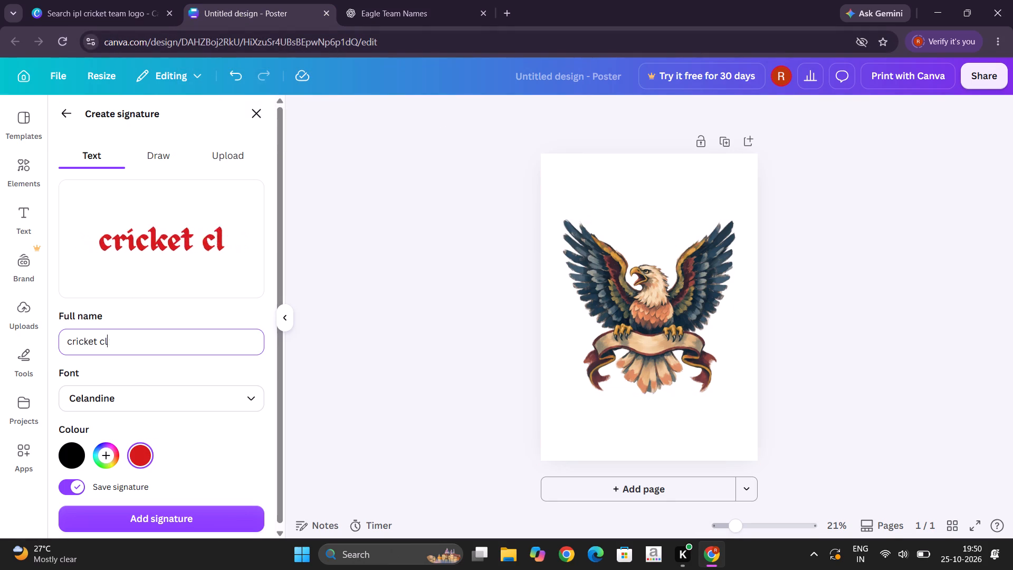
pyautogui.write('garu')
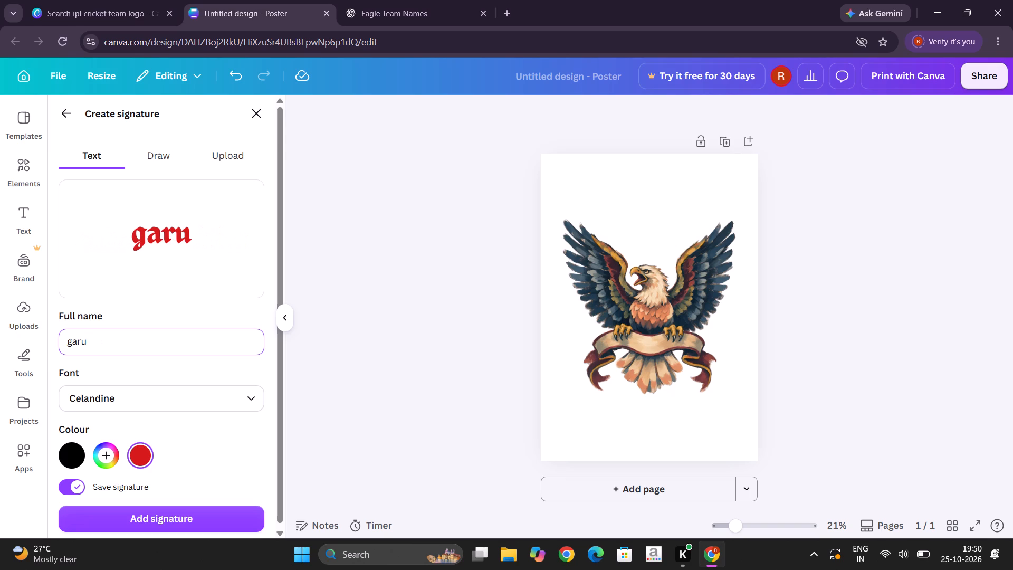
pyautogui.write('da')
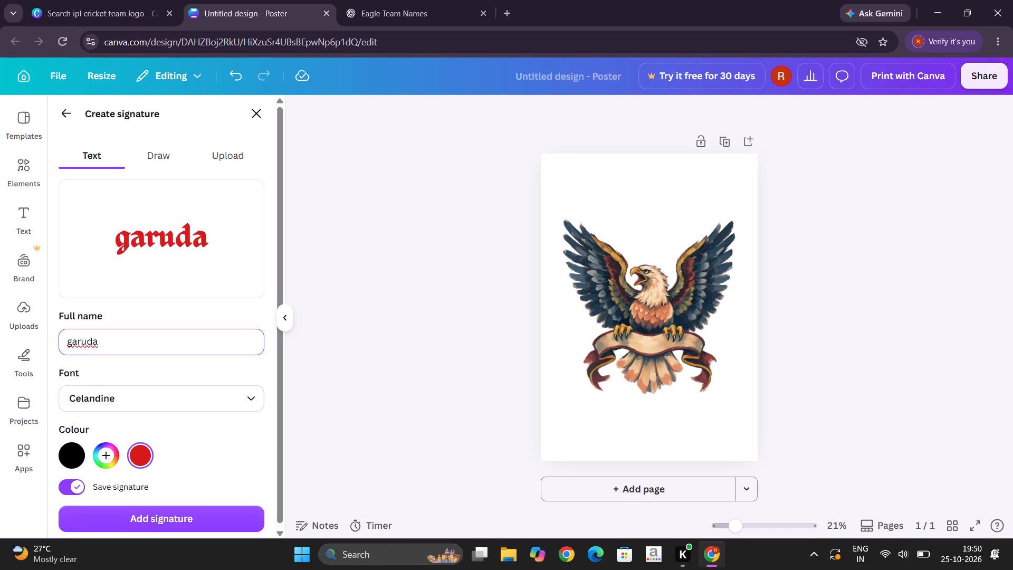
pyautogui.hotkey('shift', 'x')
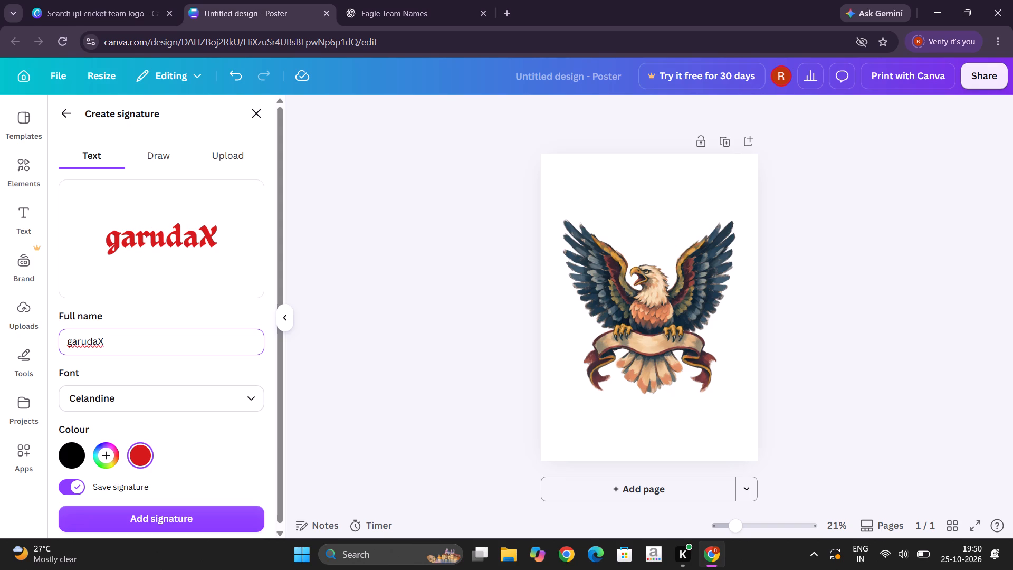
pyautogui.hotkey('shift', 'i')
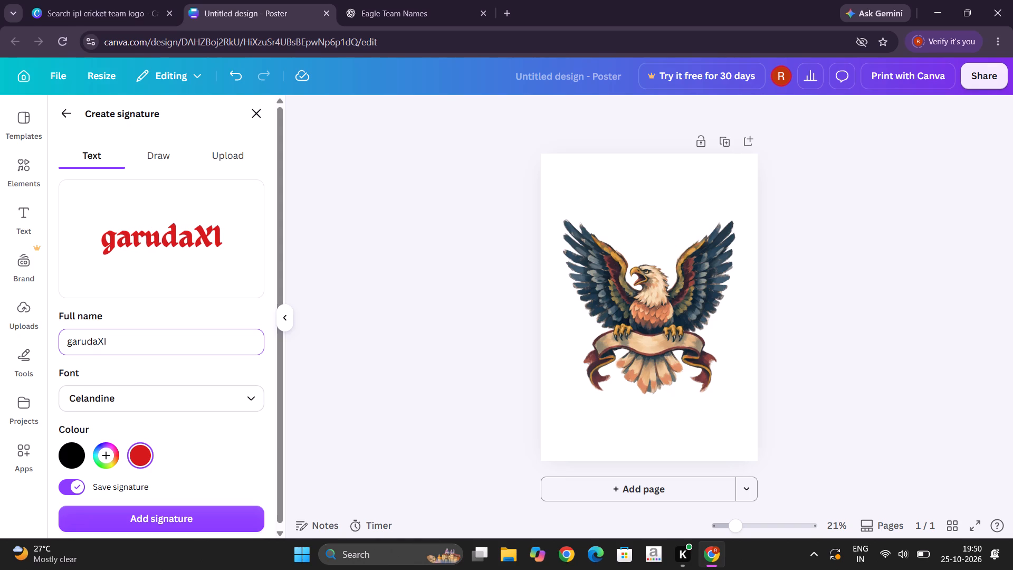
# Rewrite the signature name in capitals with a space before the XI, as "GARUDA XI".
pyautogui.click(97, 342)
pyautogui.press('space')
pyautogui.press('BackSpace')
pyautogui.press('BackSpace')
pyautogui.press('BackSpace')
pyautogui.press('BackSpace')
pyautogui.press('BackSpace')
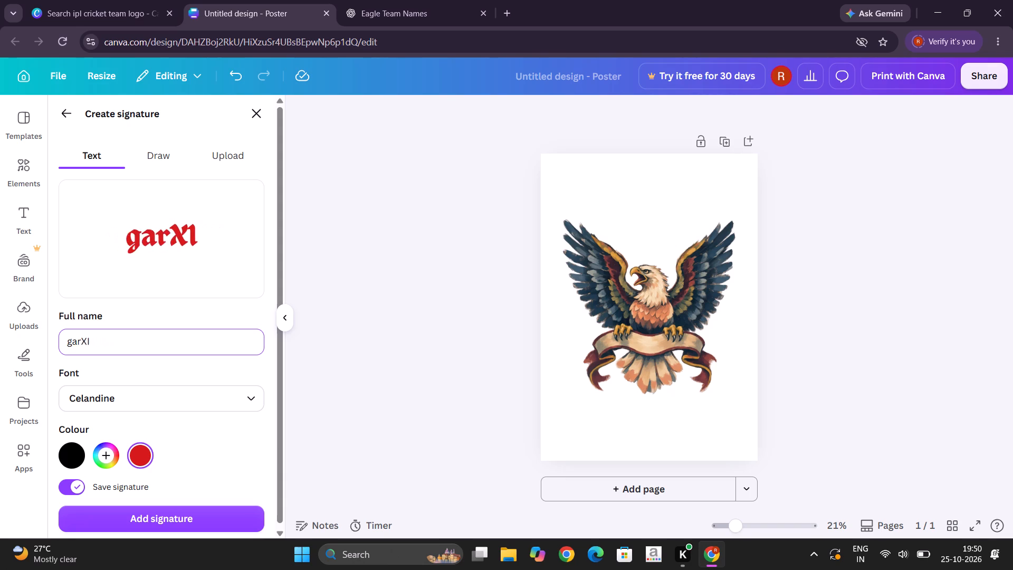
pyautogui.press('BackSpace')
pyautogui.press('BackSpace')
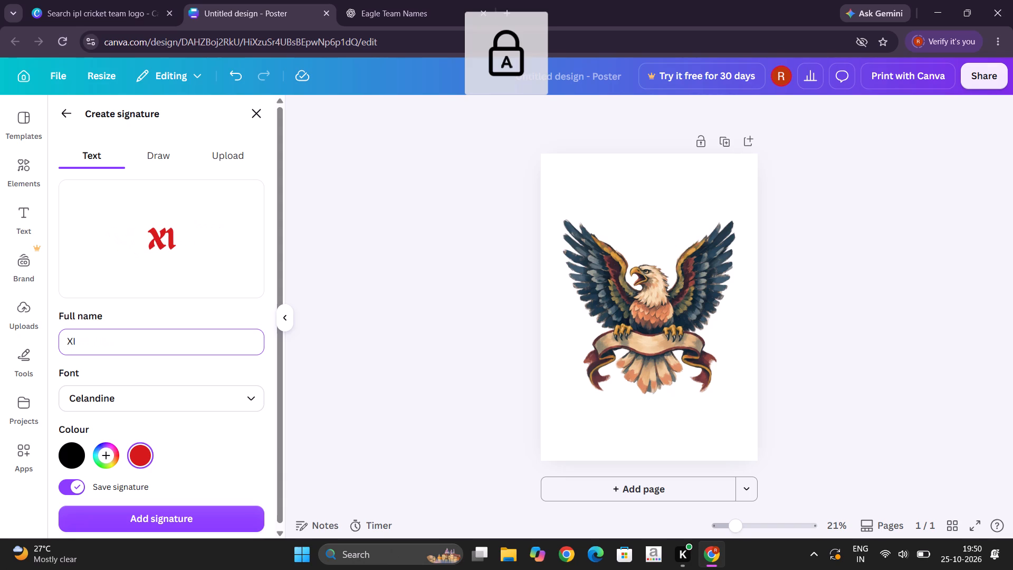
pyautogui.write('GARU')
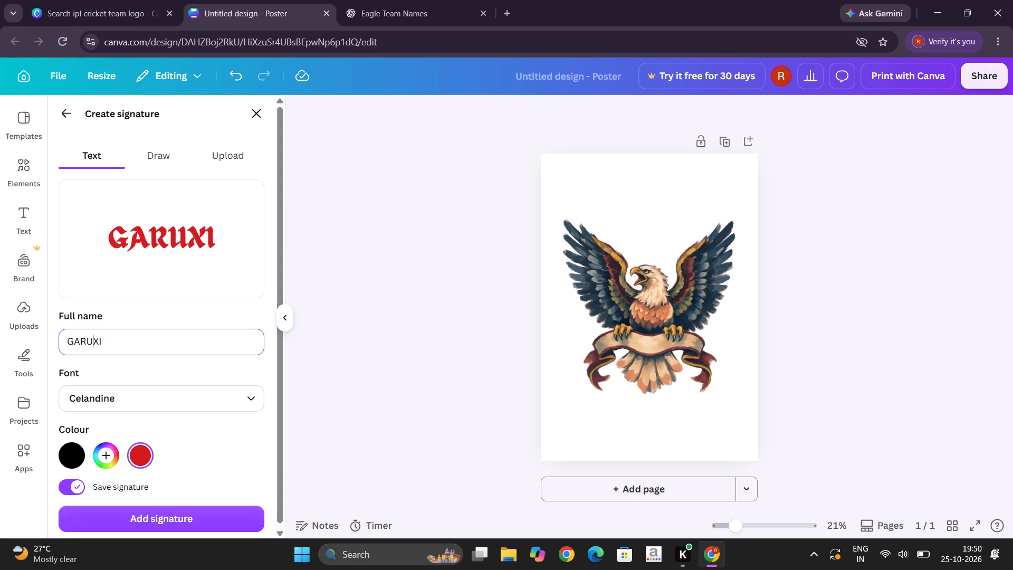
pyautogui.write('DA')
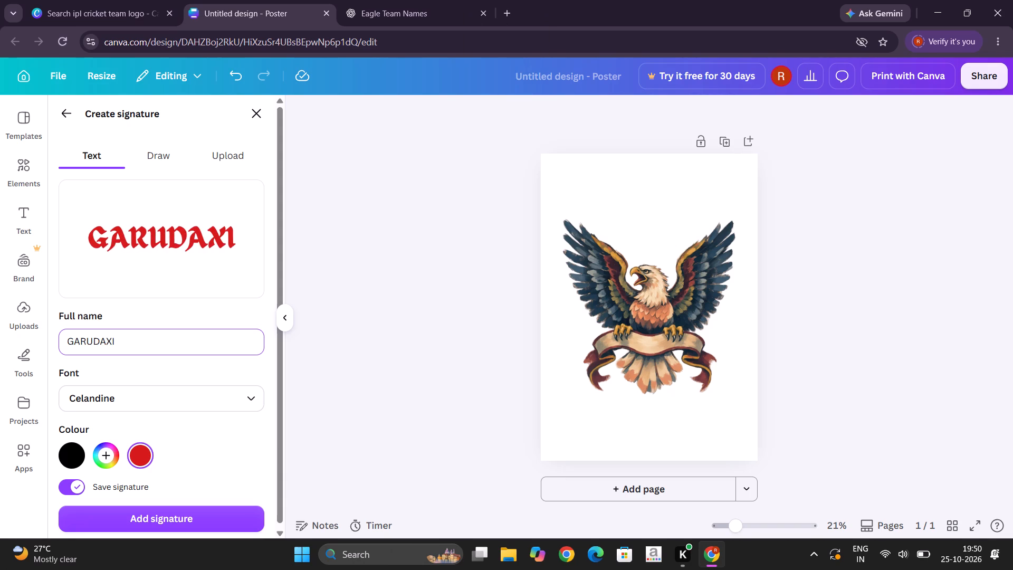
pyautogui.press('space')
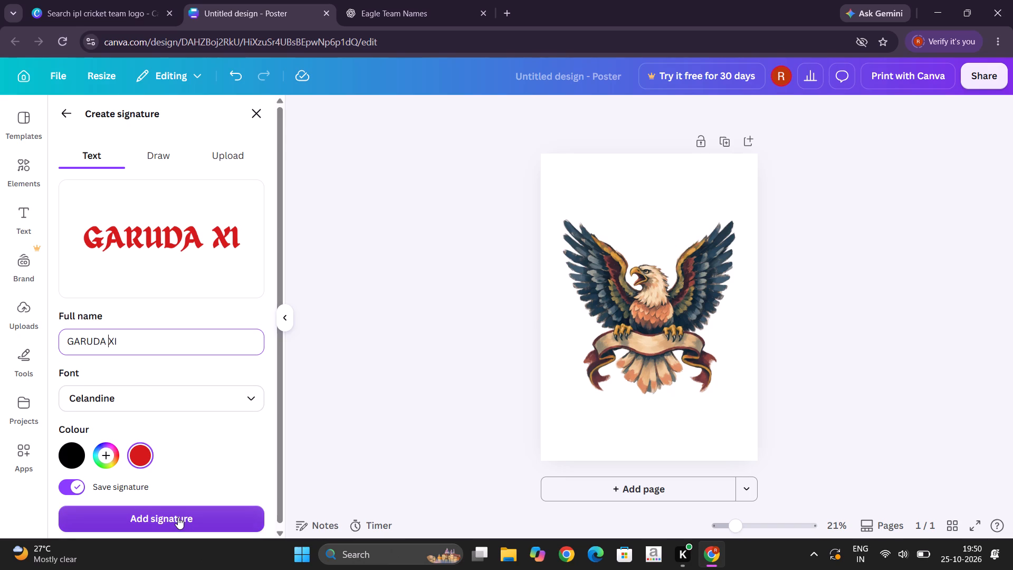
# Open the custom colour picker for the GARUDA XI signature.
pyautogui.scroll(-1, 191, 418)
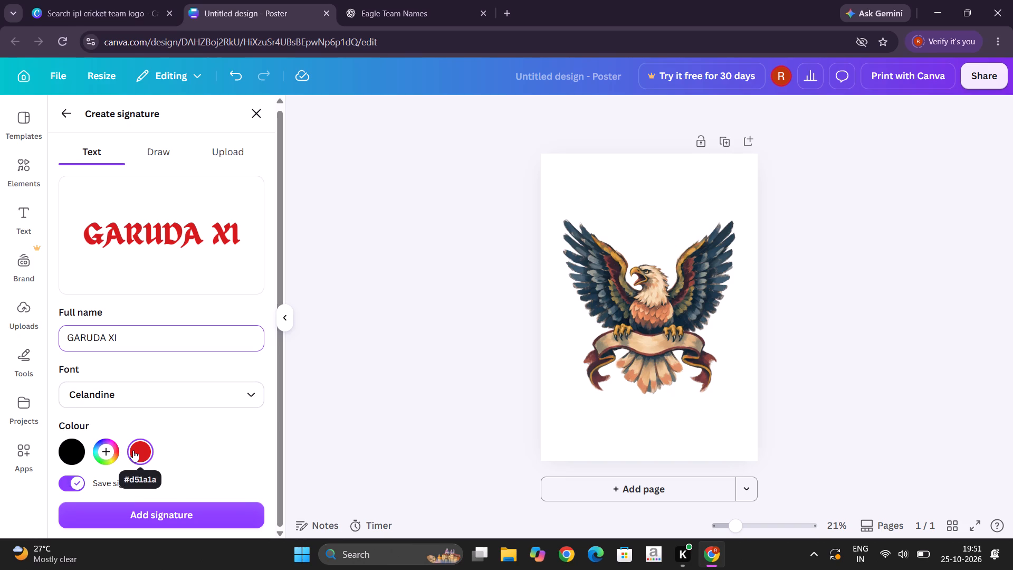
pyautogui.click(111, 449)
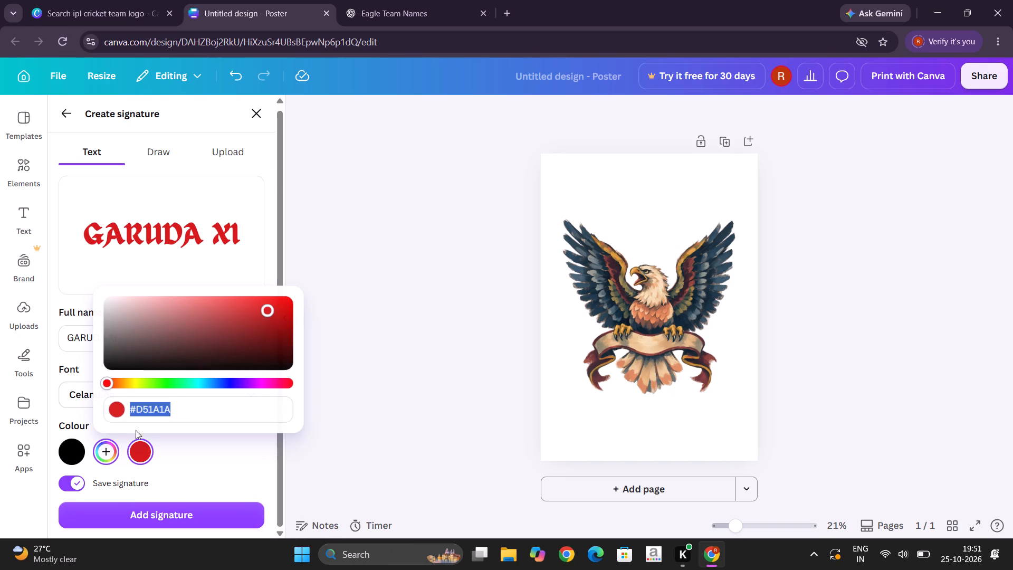
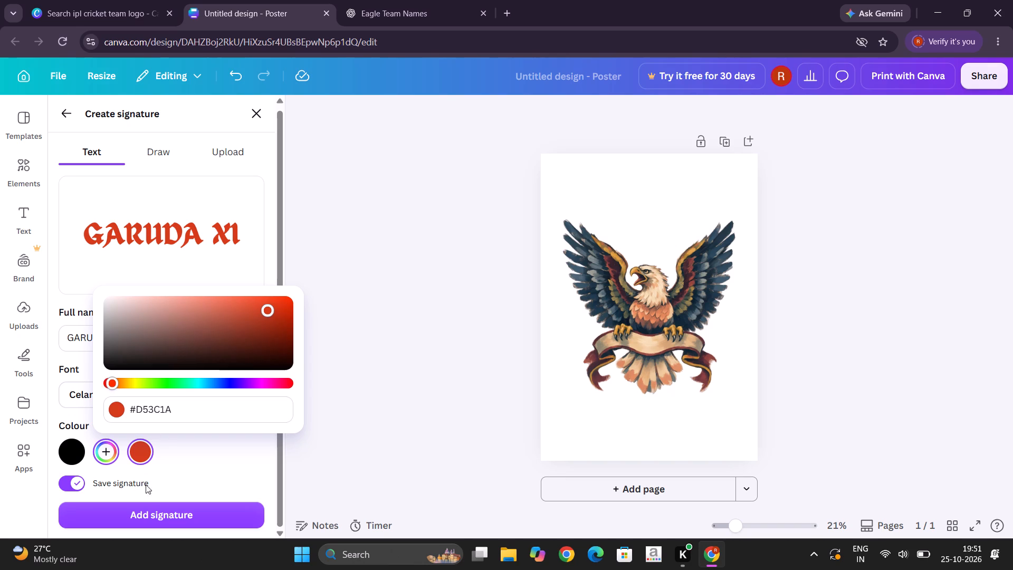
# Add the red #D53C1A GARUDA XI signature to the poster and enlarge it slightly.
pyautogui.click(147, 510)
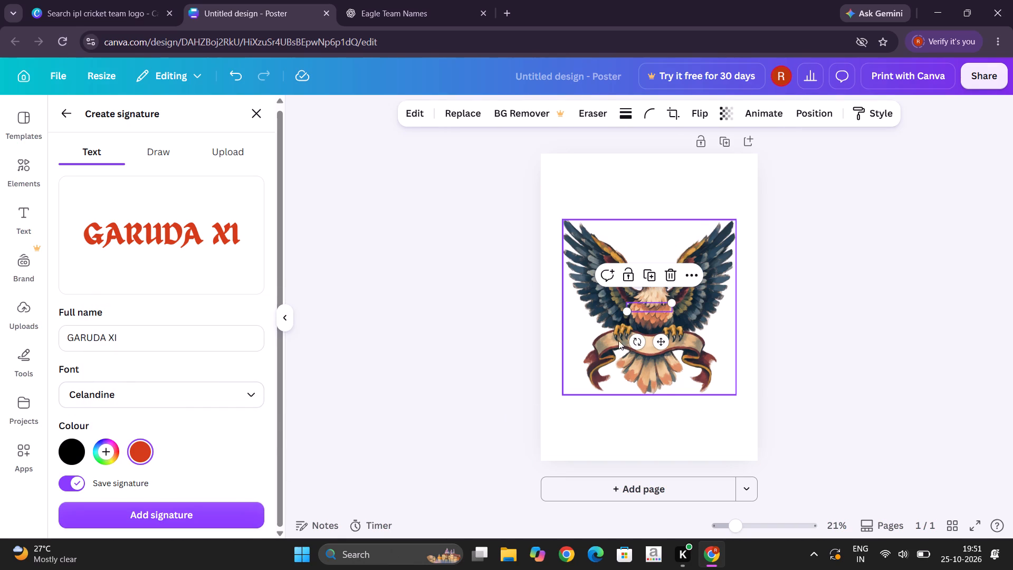
pyautogui.moveTo(628, 308); pyautogui.dragTo(624, 317)
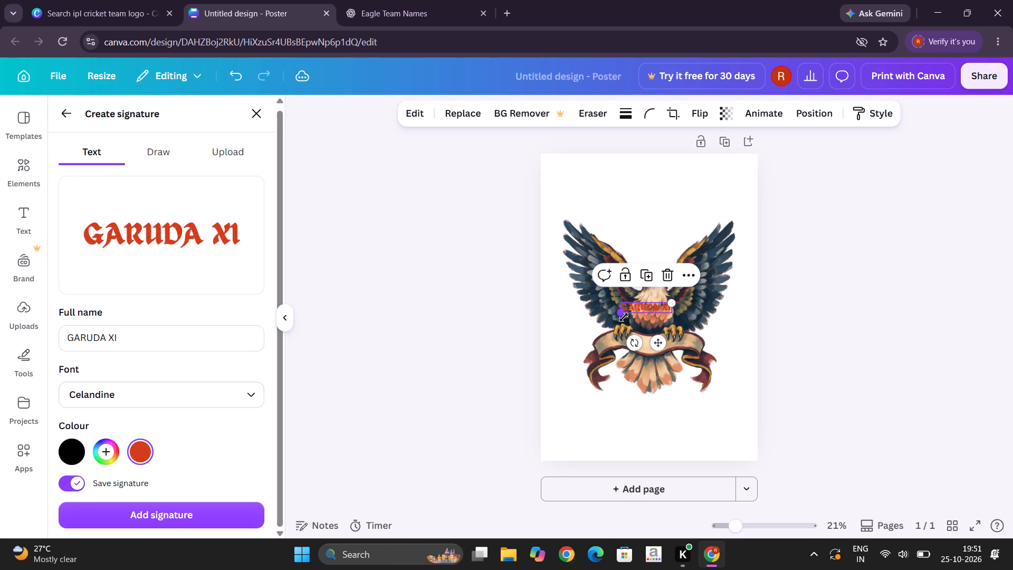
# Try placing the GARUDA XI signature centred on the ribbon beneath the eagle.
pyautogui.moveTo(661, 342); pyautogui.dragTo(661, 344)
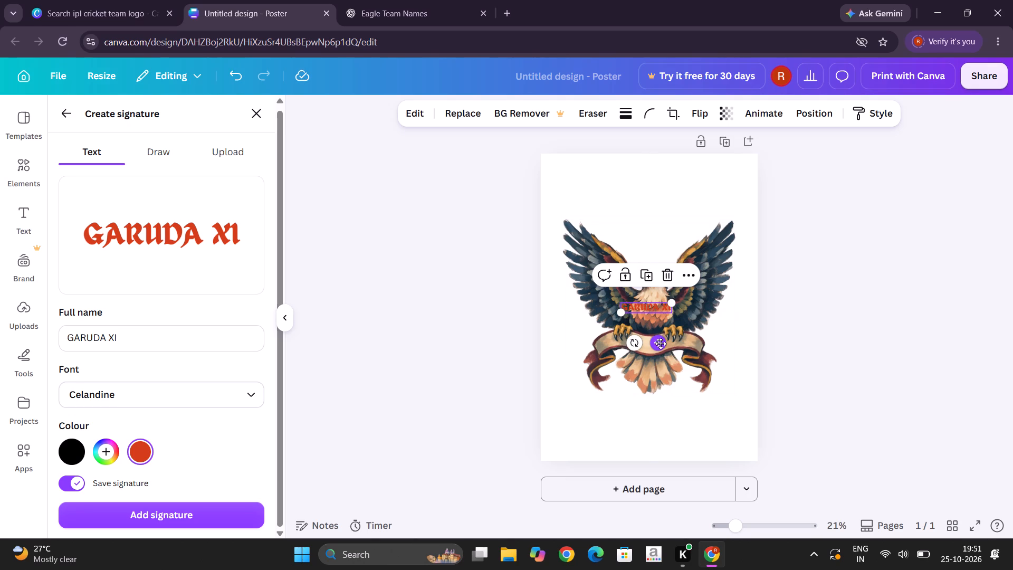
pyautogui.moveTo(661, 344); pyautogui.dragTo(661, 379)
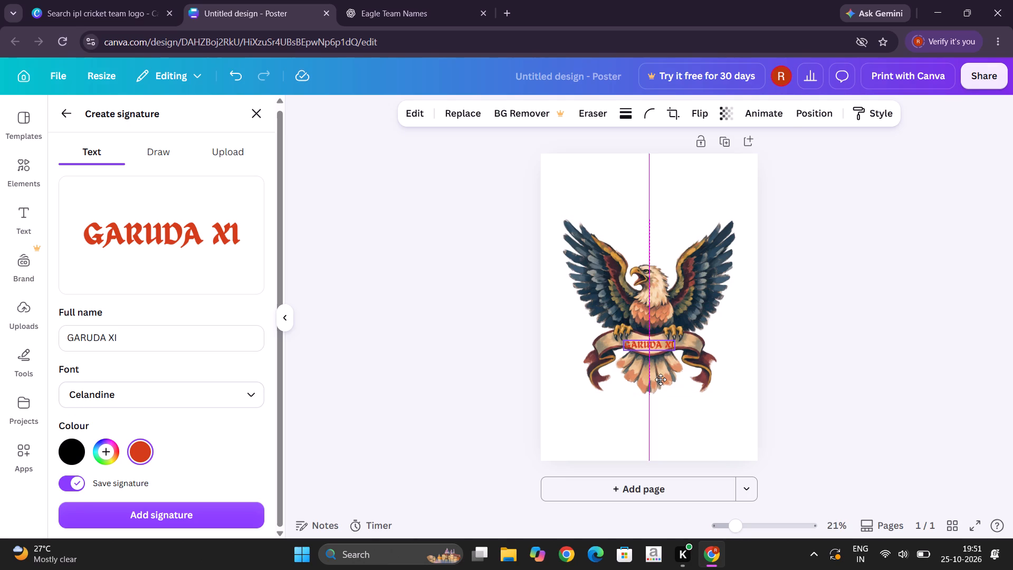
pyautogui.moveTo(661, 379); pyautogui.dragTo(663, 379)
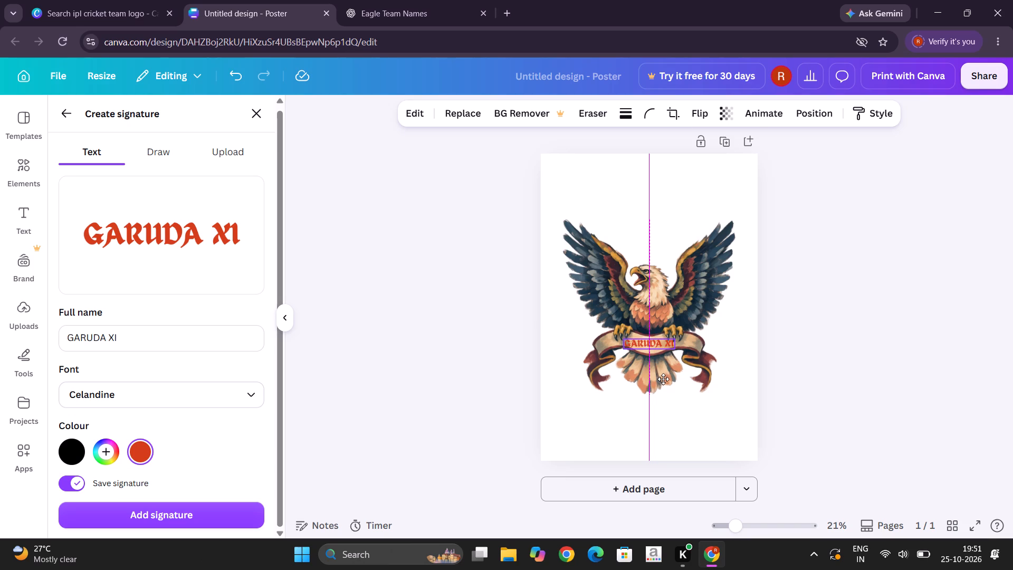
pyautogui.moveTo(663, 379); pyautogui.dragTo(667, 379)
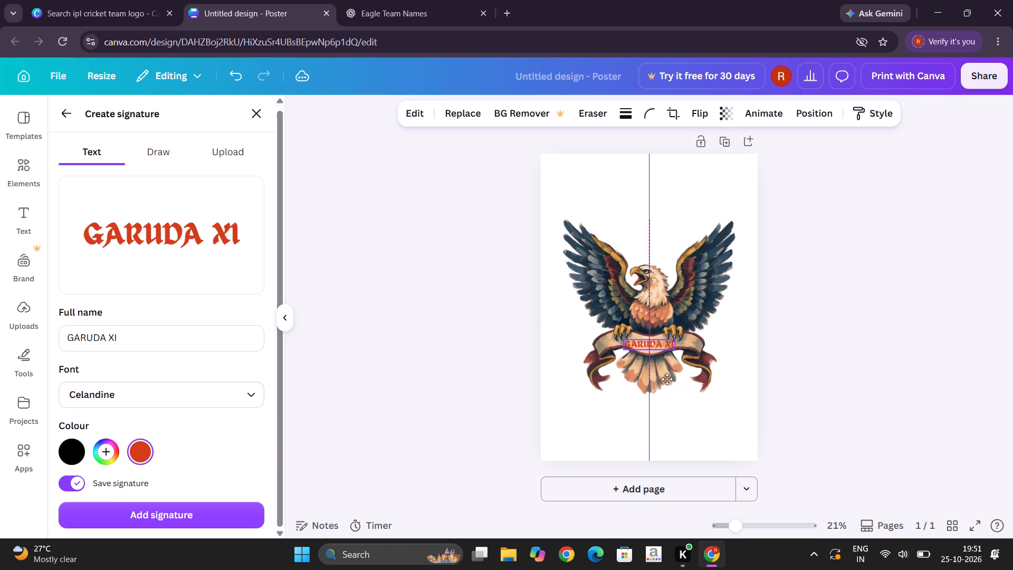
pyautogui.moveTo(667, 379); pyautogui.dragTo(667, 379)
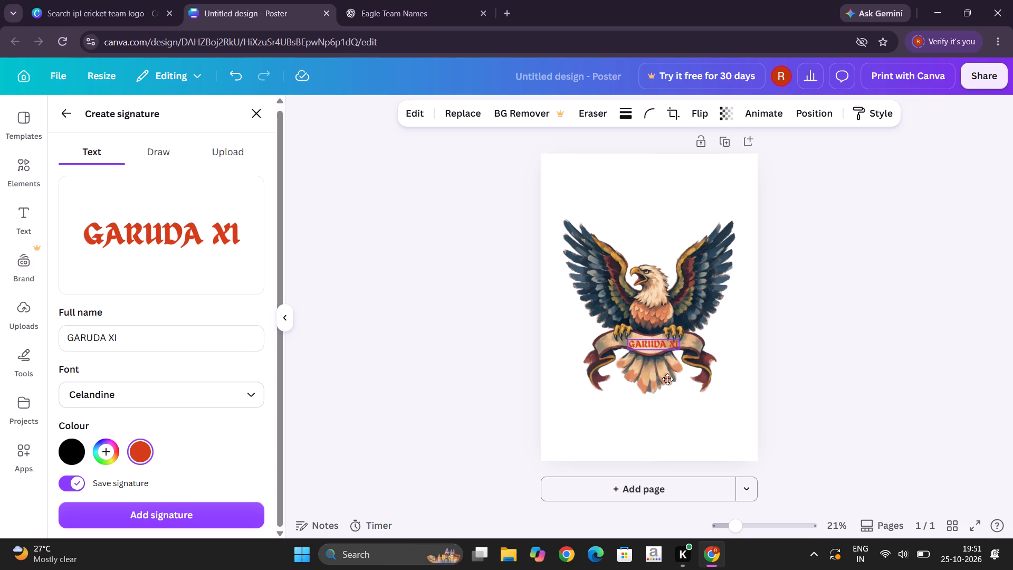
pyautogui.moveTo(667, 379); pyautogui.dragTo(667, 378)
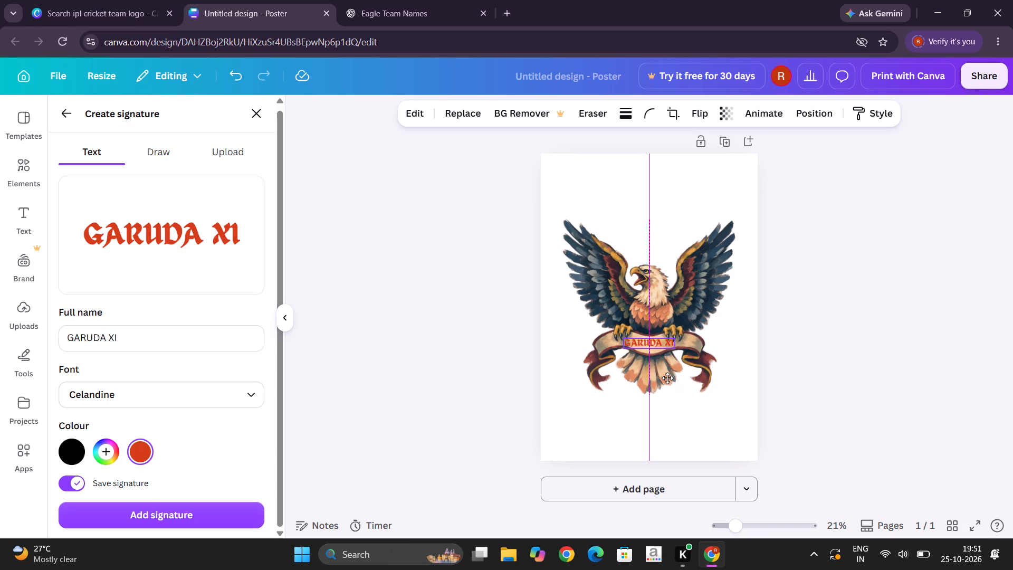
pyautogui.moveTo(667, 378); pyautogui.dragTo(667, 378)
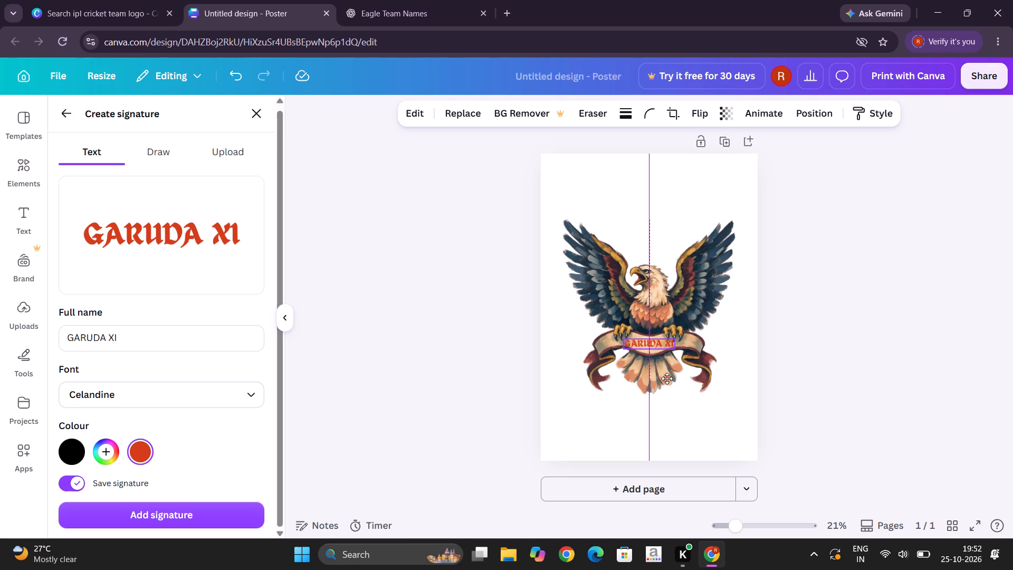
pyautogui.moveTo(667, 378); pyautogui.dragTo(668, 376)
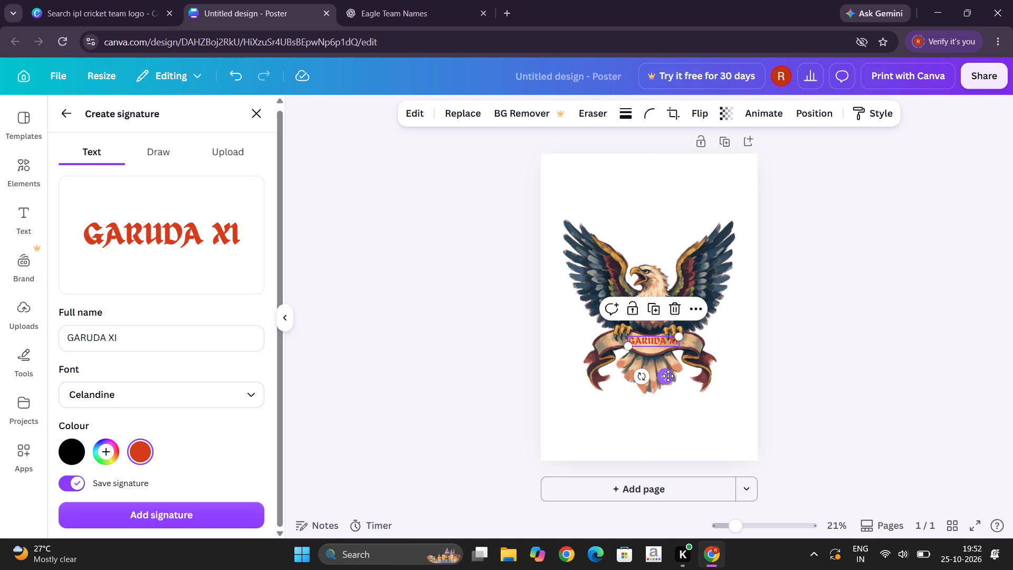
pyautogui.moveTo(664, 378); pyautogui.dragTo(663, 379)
# Move the GARUDA XI signature above the eagle's head, centred between the spread wings.
pyautogui.moveTo(663, 379); pyautogui.dragTo(661, 302)
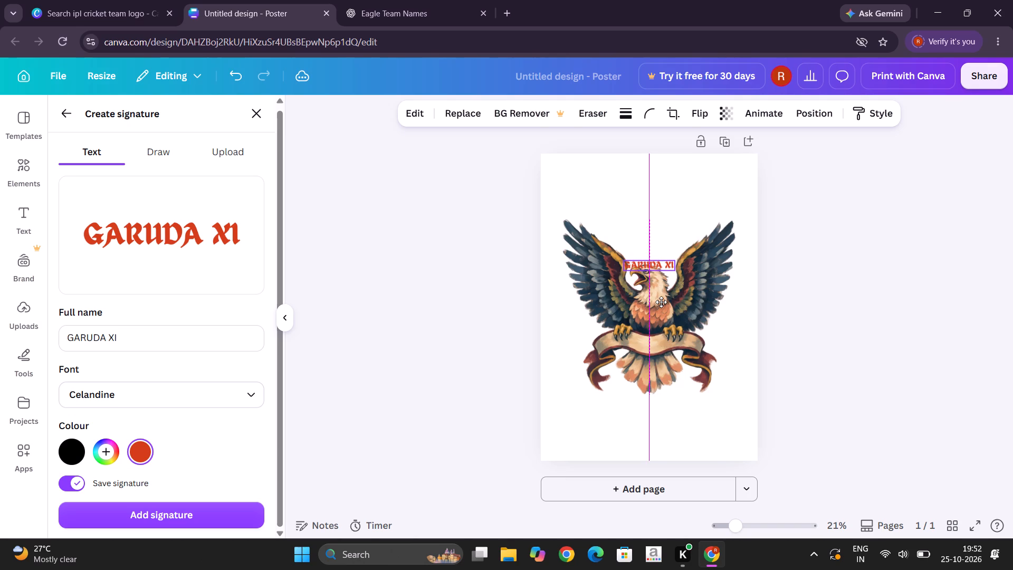
pyautogui.moveTo(661, 302); pyautogui.dragTo(663, 288)
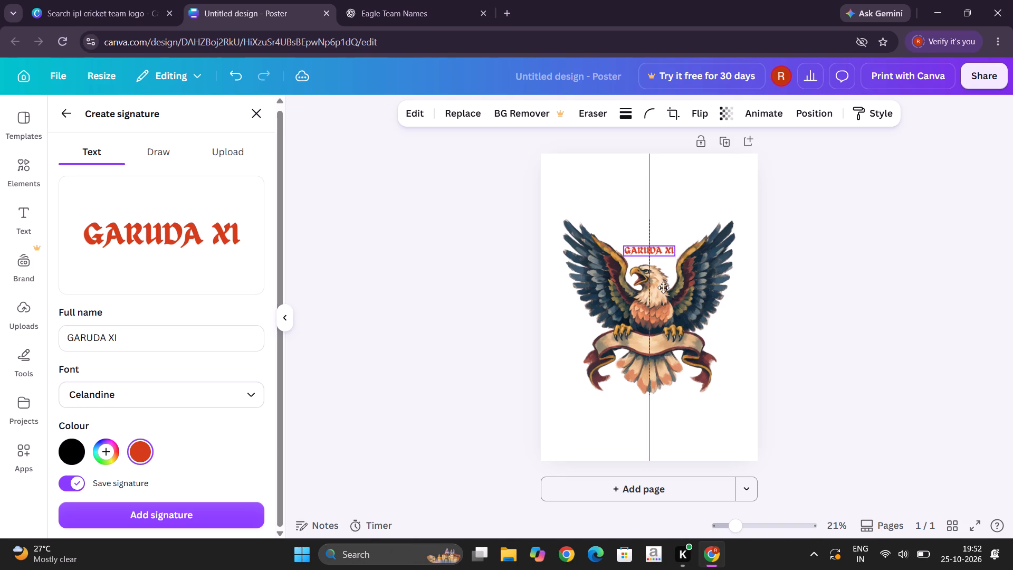
pyautogui.moveTo(663, 288); pyautogui.dragTo(663, 285)
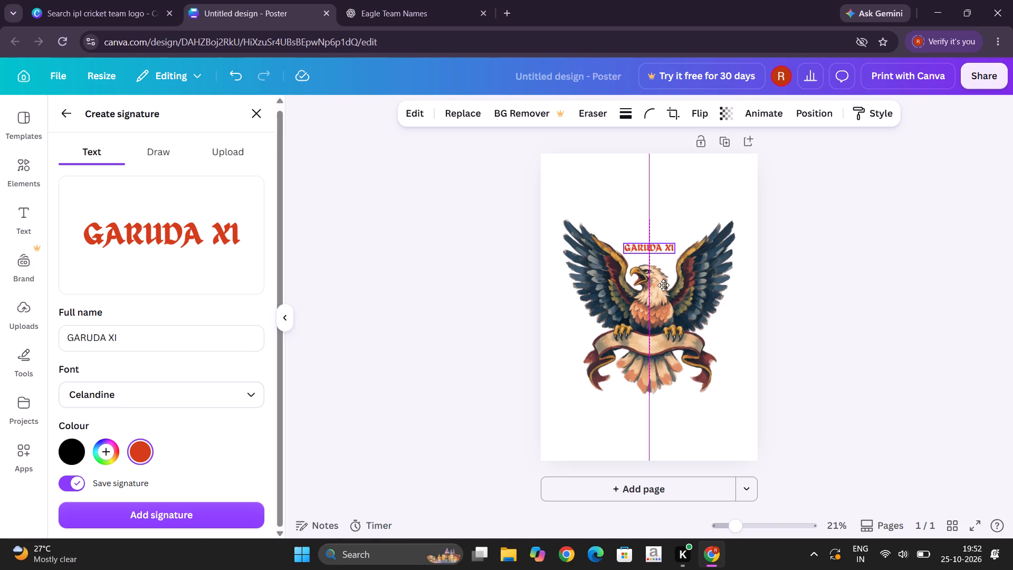
pyautogui.moveTo(663, 285); pyautogui.dragTo(663, 281)
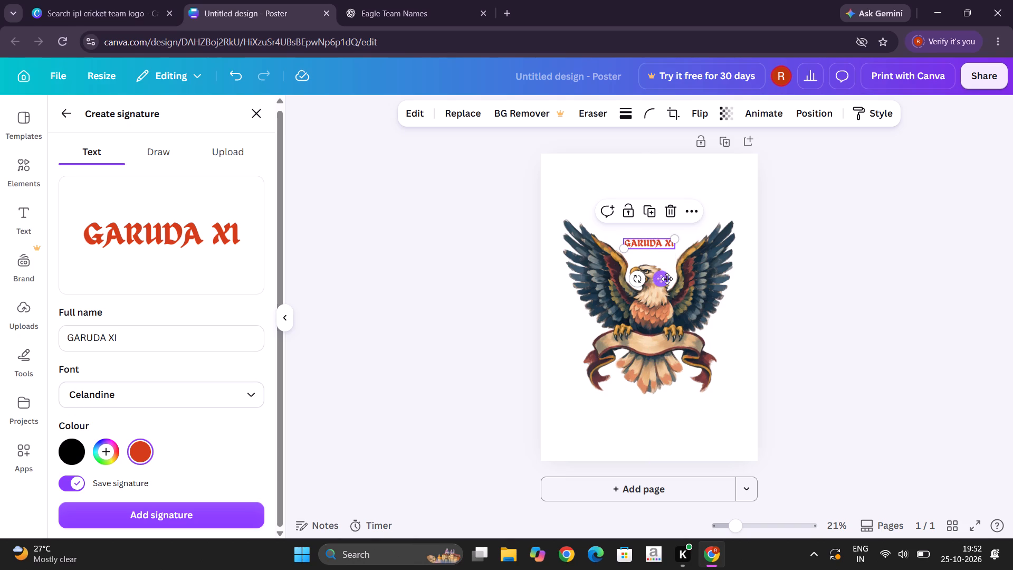
# Enlarge the GARUDA XI signature to about 12.8 wide by 2.4 high and re-centre it above the eagle's head.
pyautogui.moveTo(674, 241); pyautogui.dragTo(687, 233)
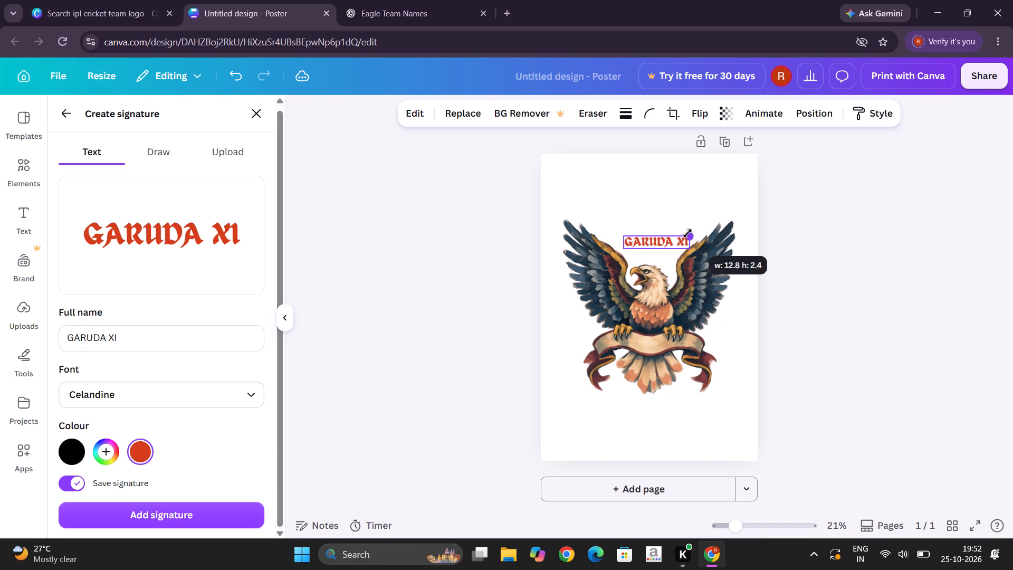
pyautogui.moveTo(687, 233); pyautogui.dragTo(687, 235)
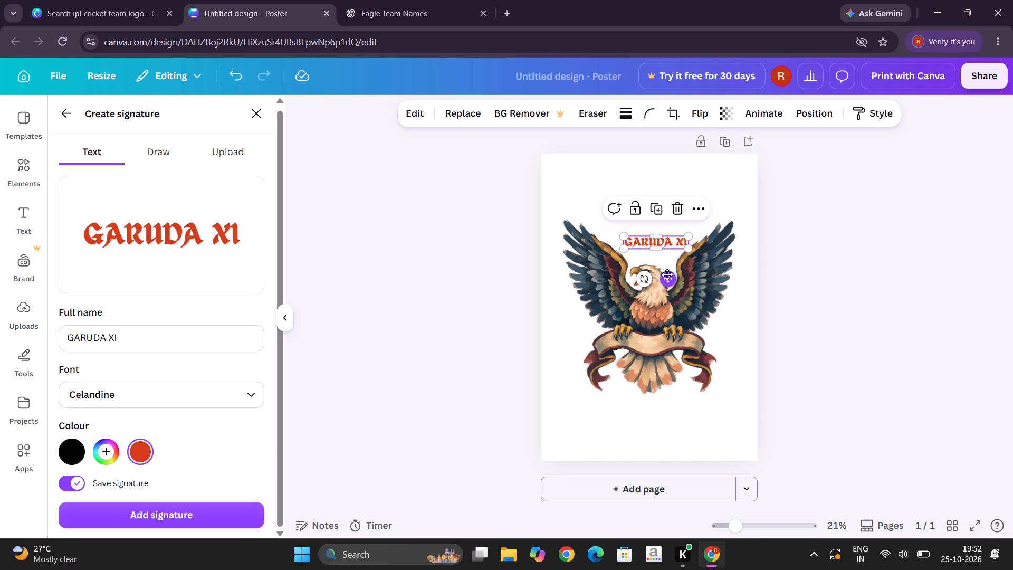
pyautogui.click(667, 274)
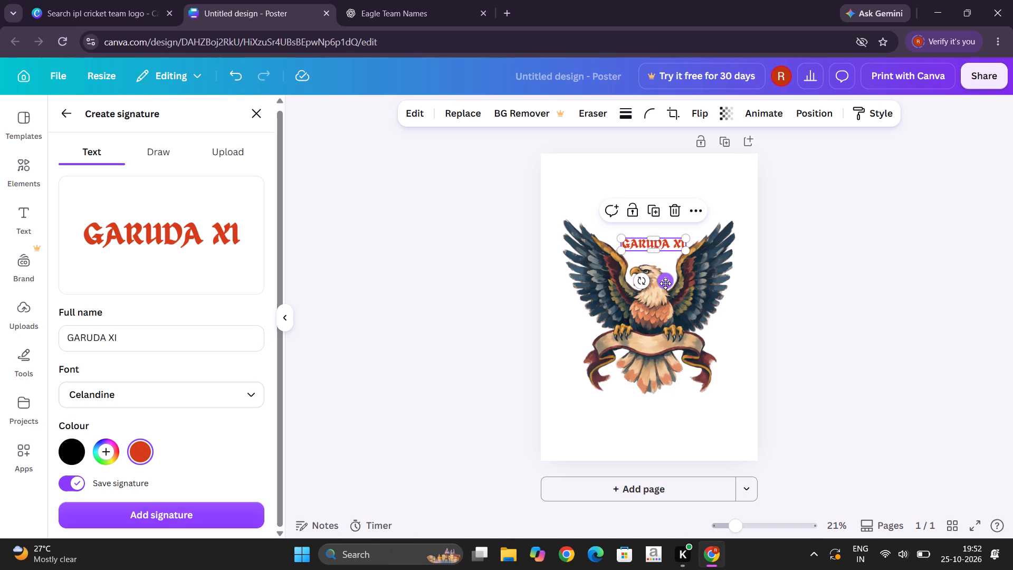
pyautogui.click(665, 283)
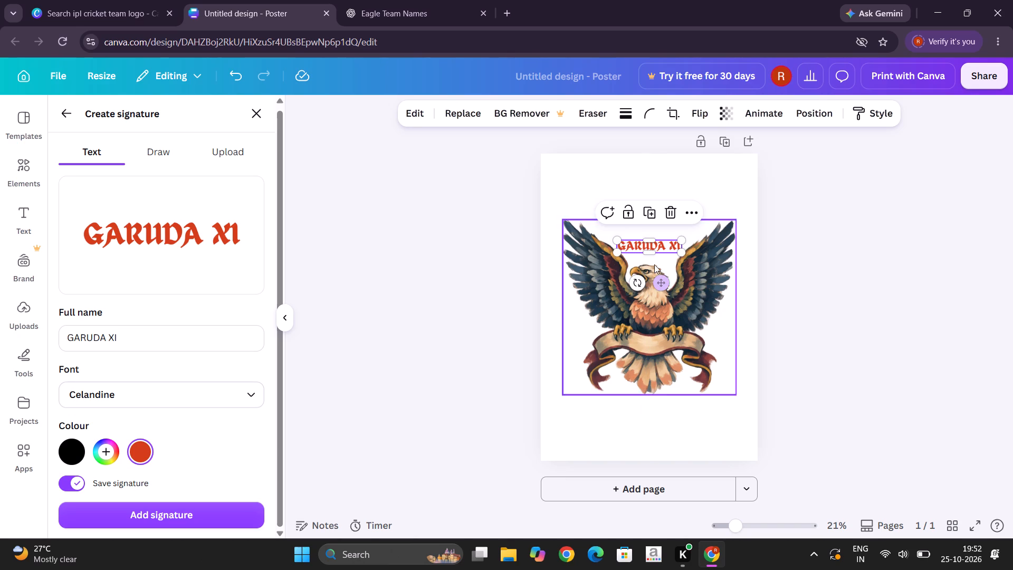
pyautogui.click(462, 308)
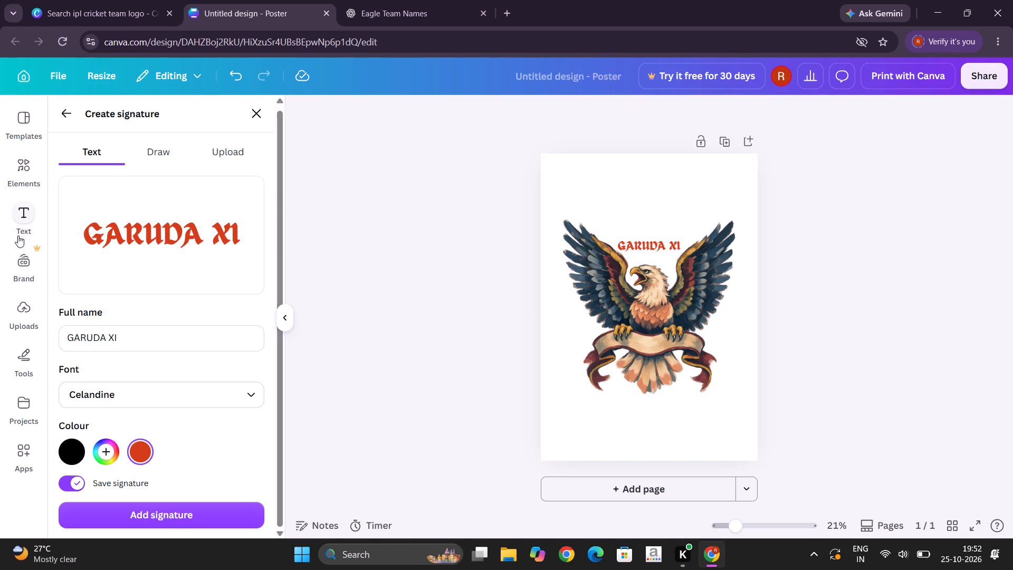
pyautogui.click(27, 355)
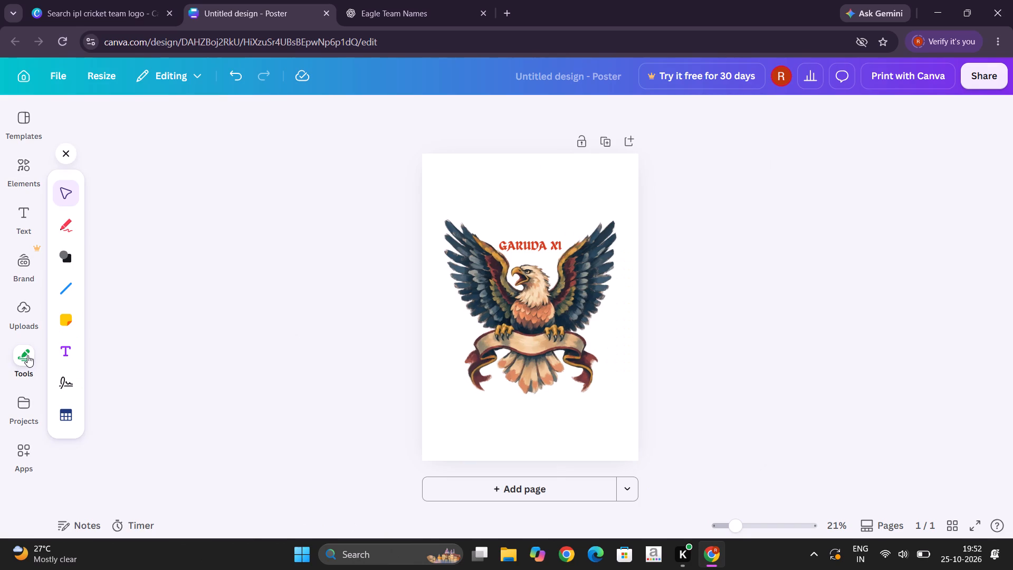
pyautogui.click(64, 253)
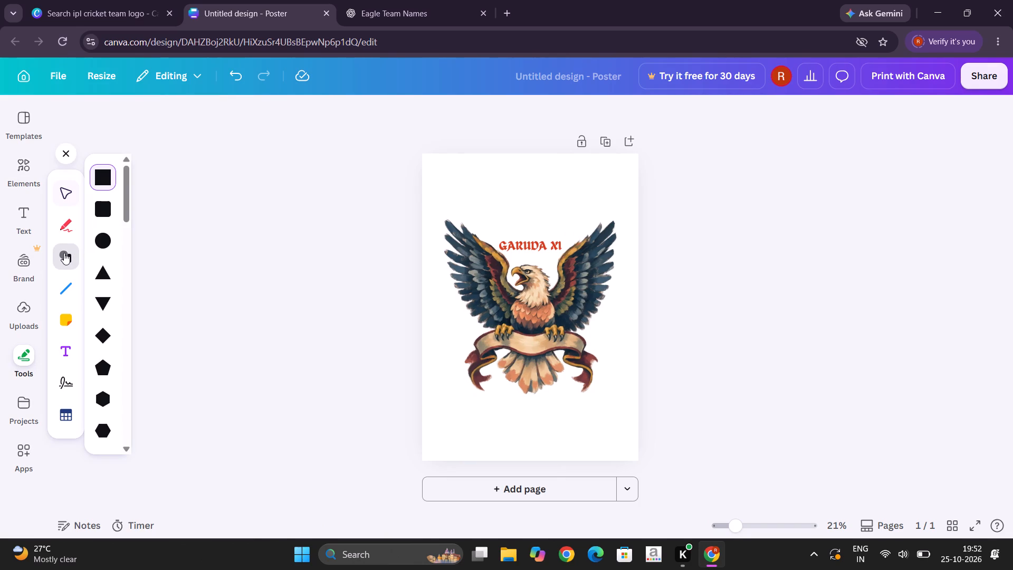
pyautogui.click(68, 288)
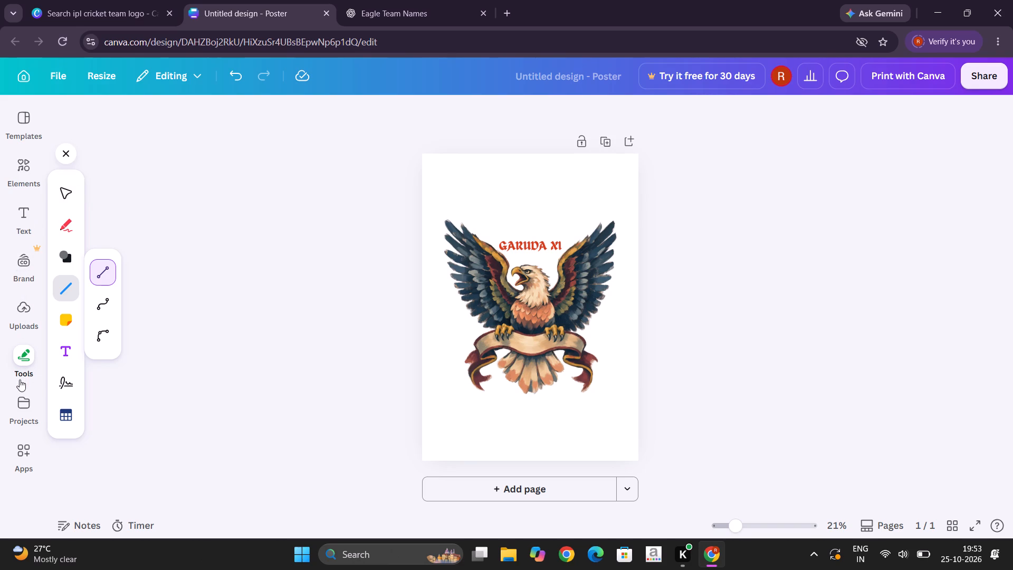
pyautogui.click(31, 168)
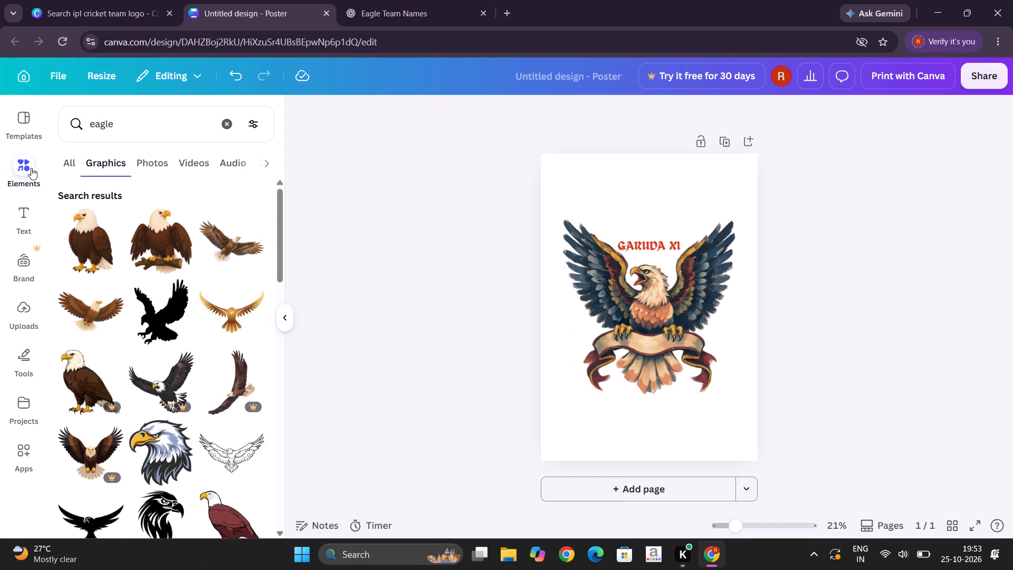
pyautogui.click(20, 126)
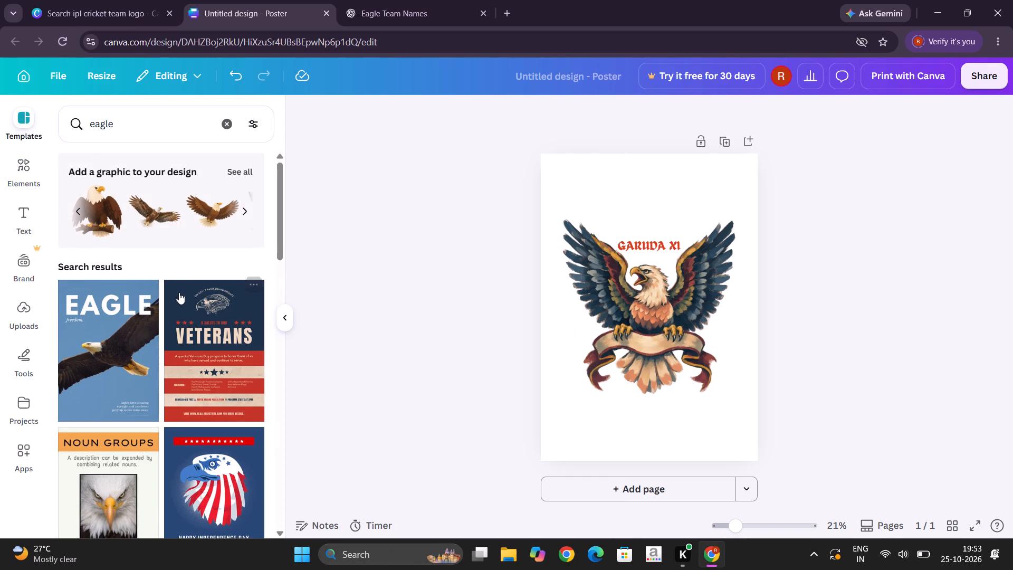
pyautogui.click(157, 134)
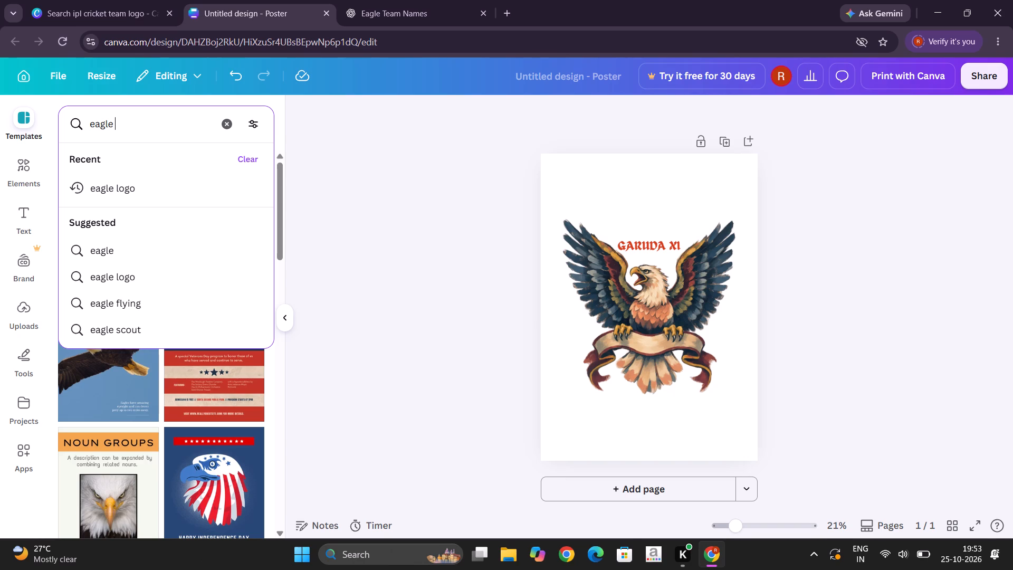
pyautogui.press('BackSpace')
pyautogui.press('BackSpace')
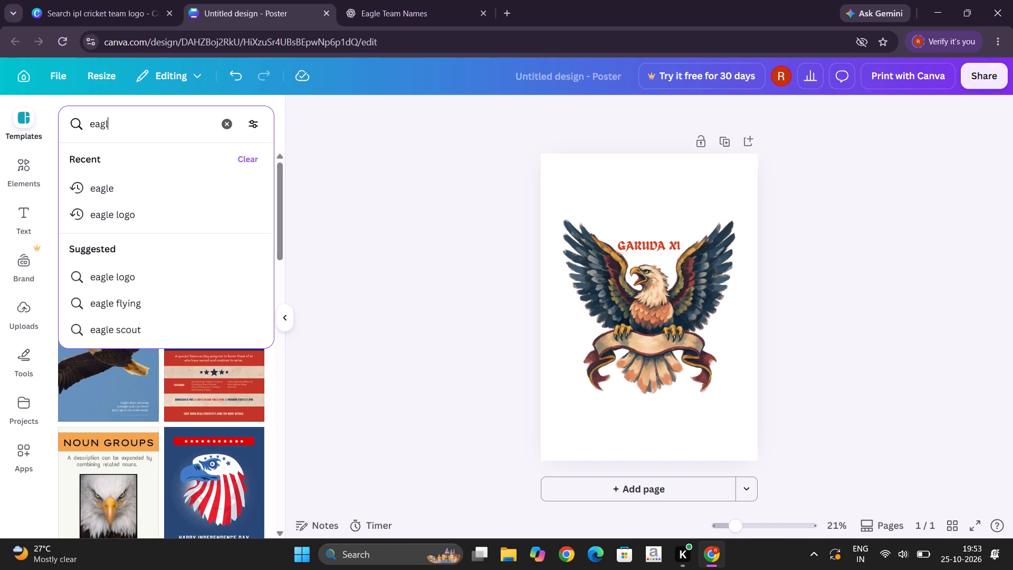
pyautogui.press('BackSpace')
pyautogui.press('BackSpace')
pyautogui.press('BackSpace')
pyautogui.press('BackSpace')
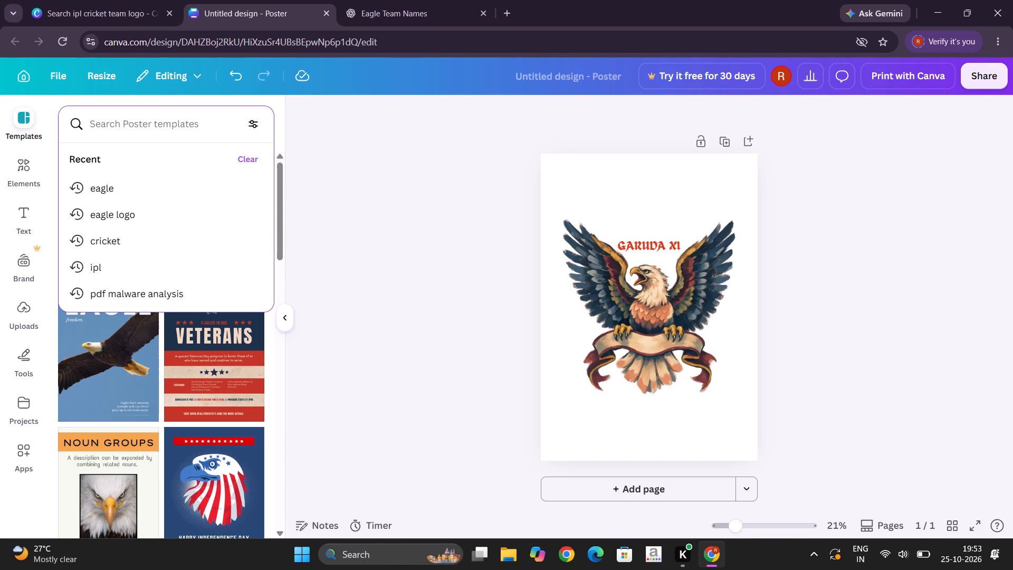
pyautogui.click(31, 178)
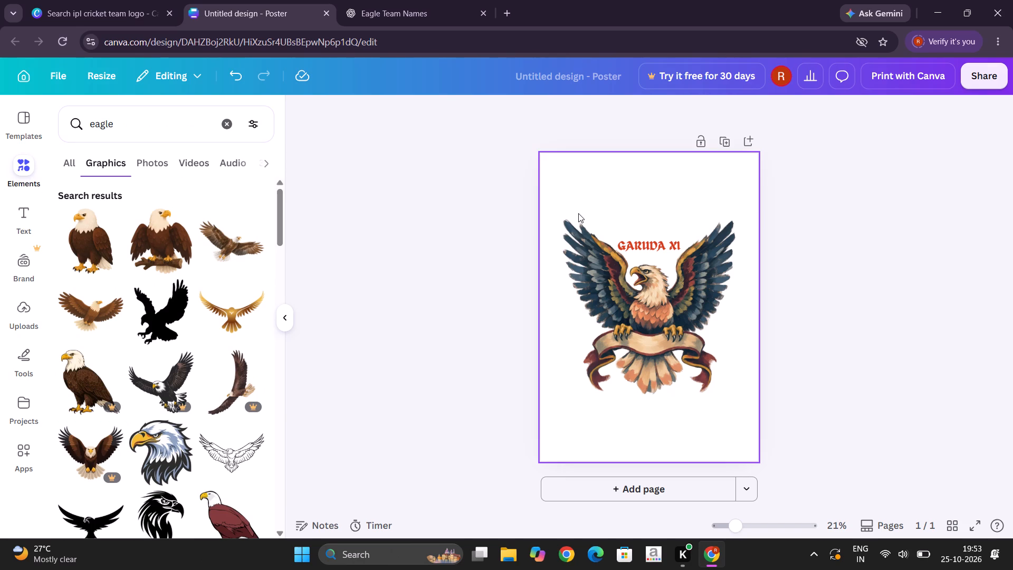
# Try dark grey blue #27333f, tan and grey from the eagle's photo colours as the poster background, ending on the dark maroon.
pyautogui.click(590, 200)
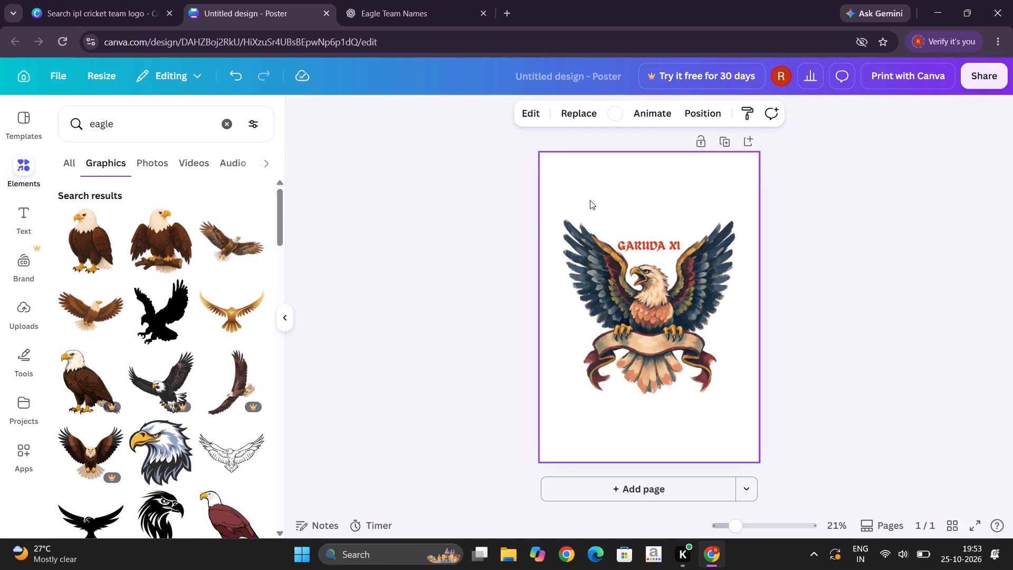
pyautogui.click(613, 108)
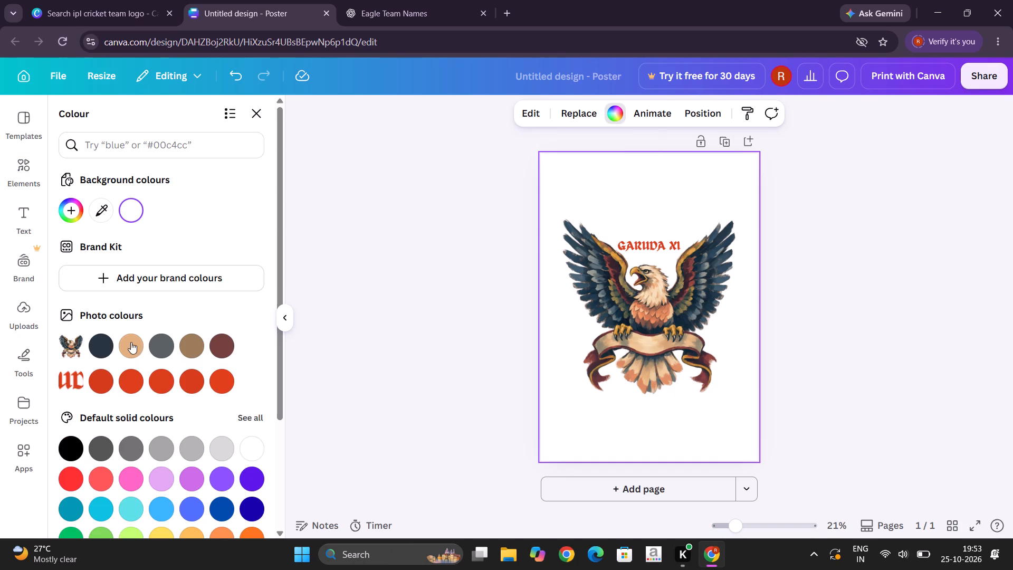
pyautogui.click(99, 343)
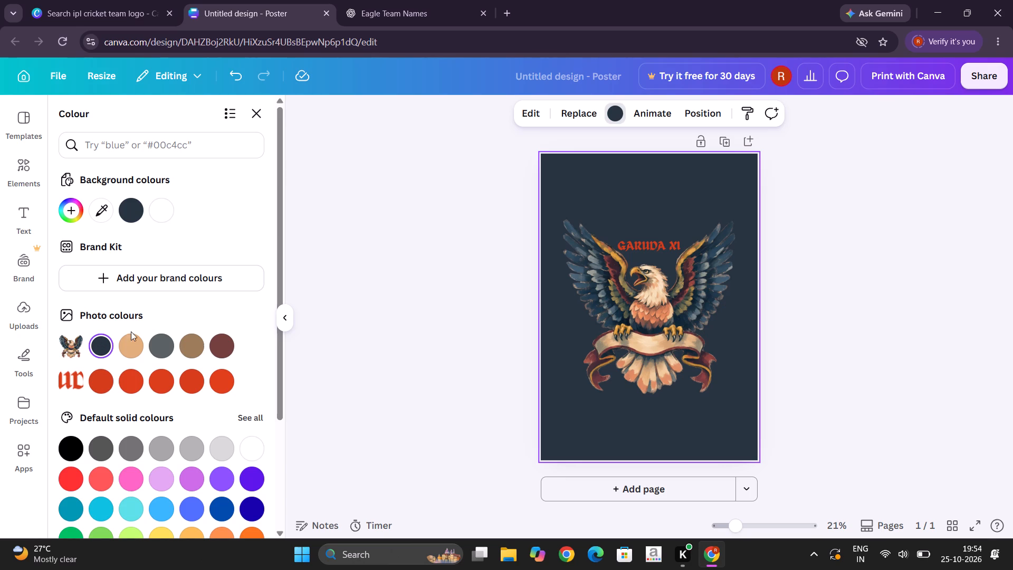
pyautogui.click(138, 347)
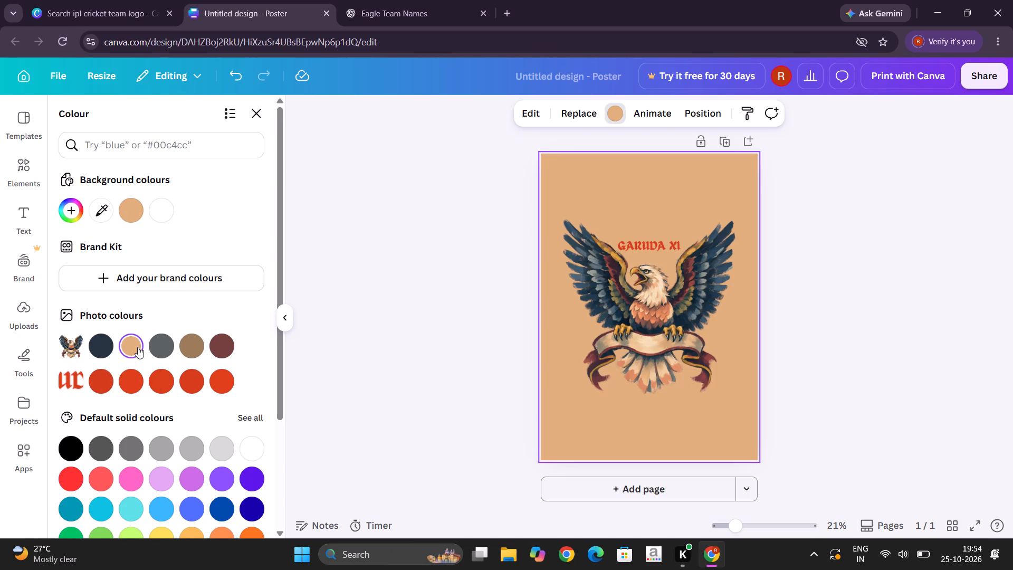
pyautogui.click(159, 351)
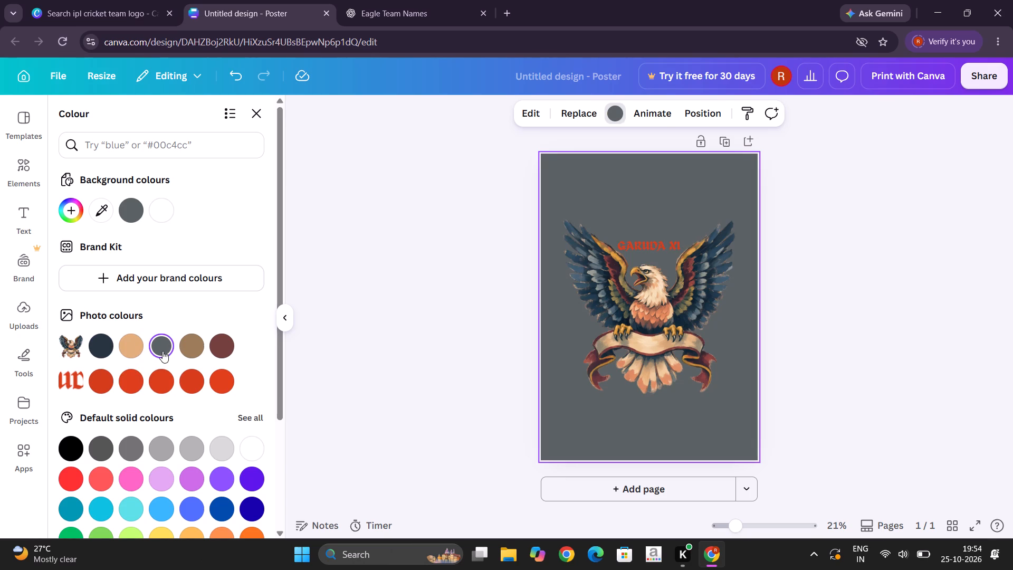
pyautogui.click(213, 347)
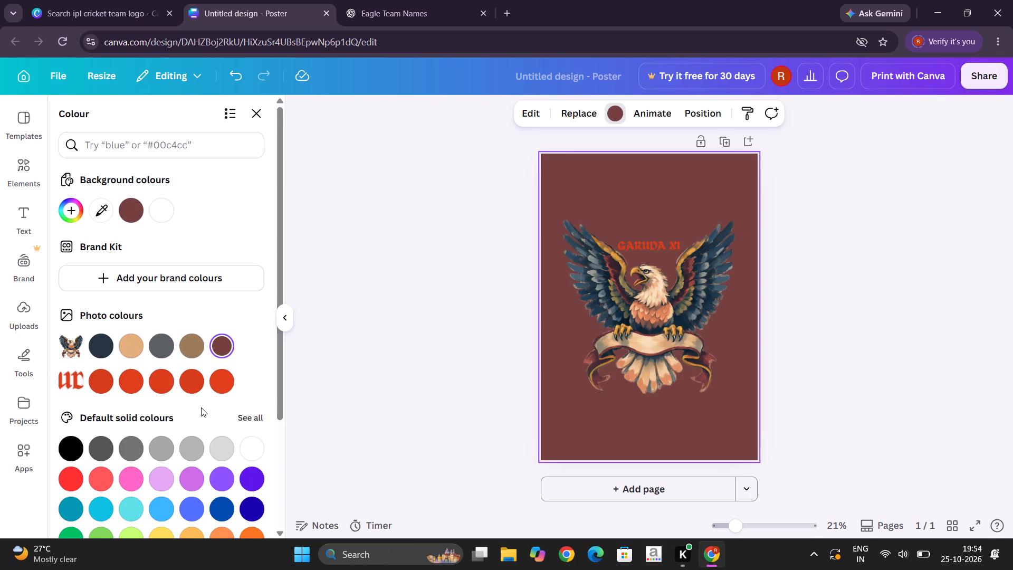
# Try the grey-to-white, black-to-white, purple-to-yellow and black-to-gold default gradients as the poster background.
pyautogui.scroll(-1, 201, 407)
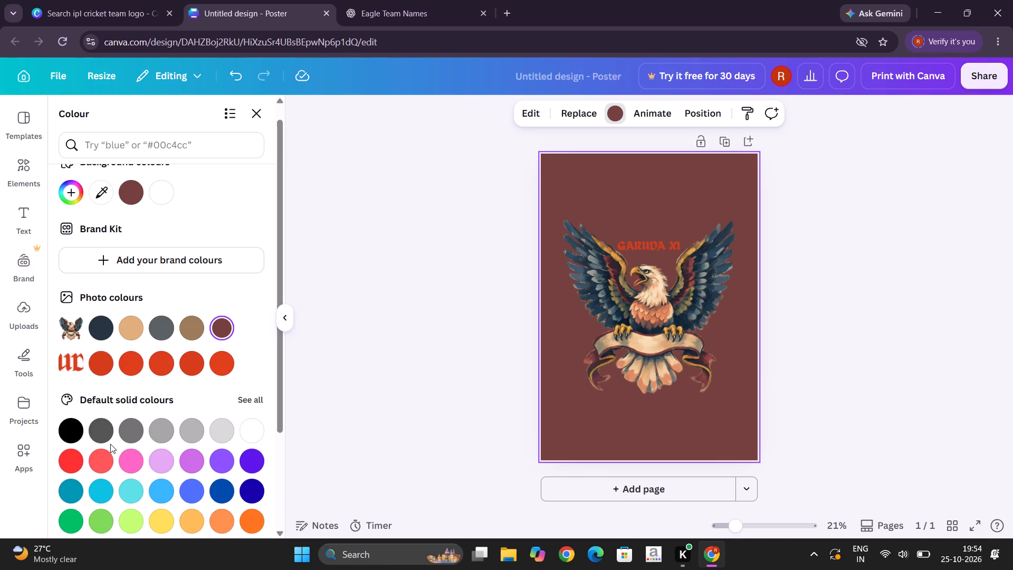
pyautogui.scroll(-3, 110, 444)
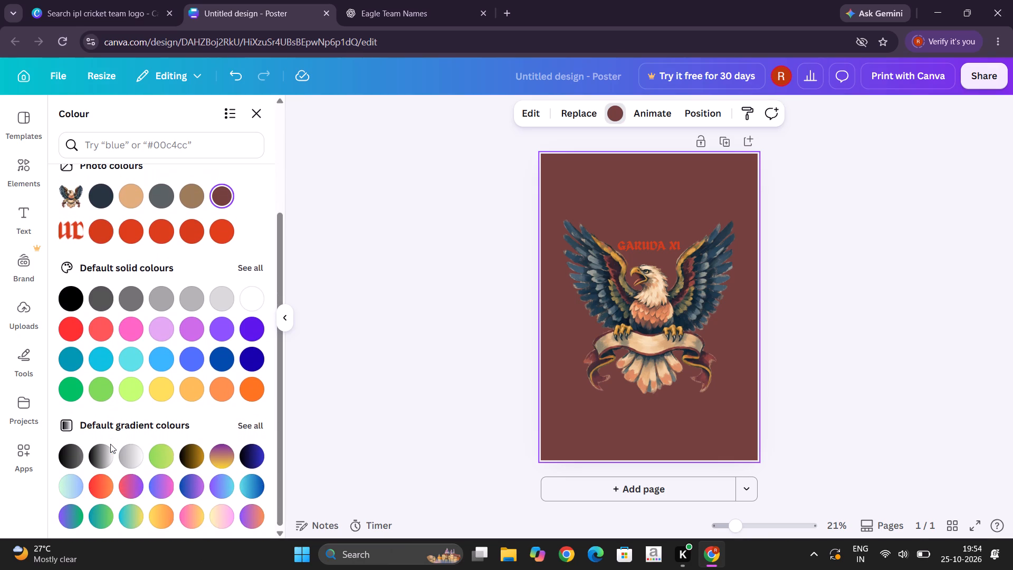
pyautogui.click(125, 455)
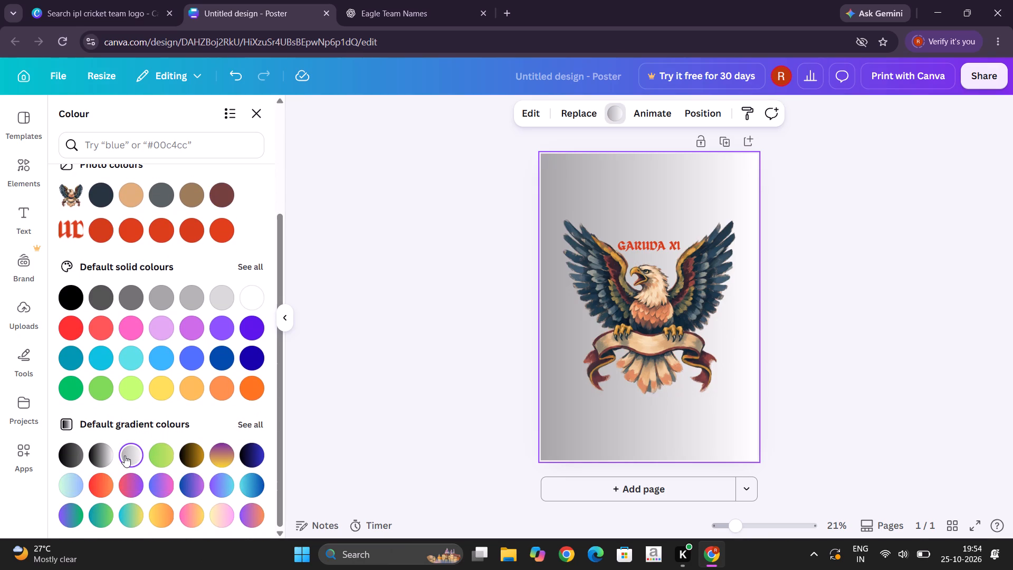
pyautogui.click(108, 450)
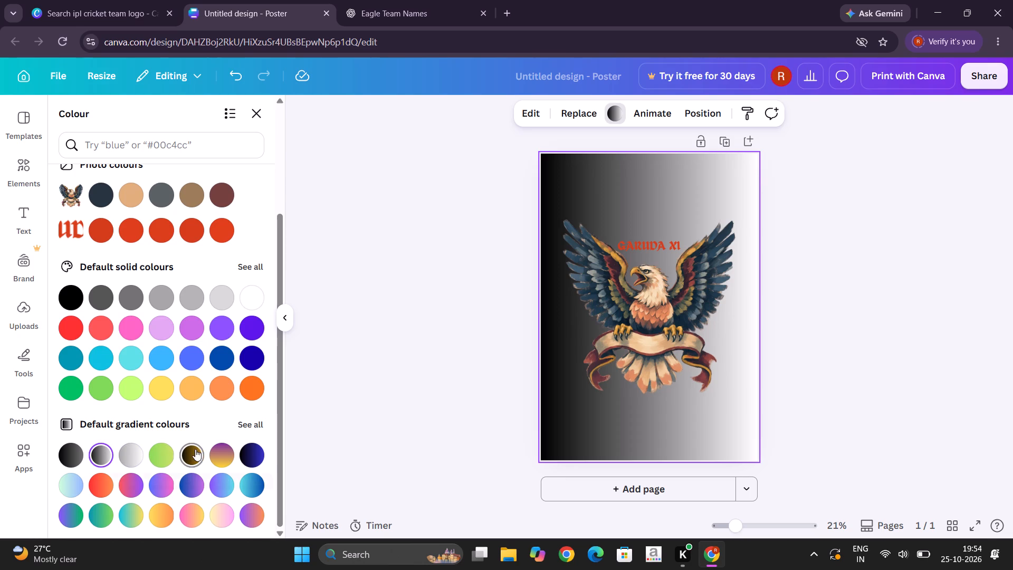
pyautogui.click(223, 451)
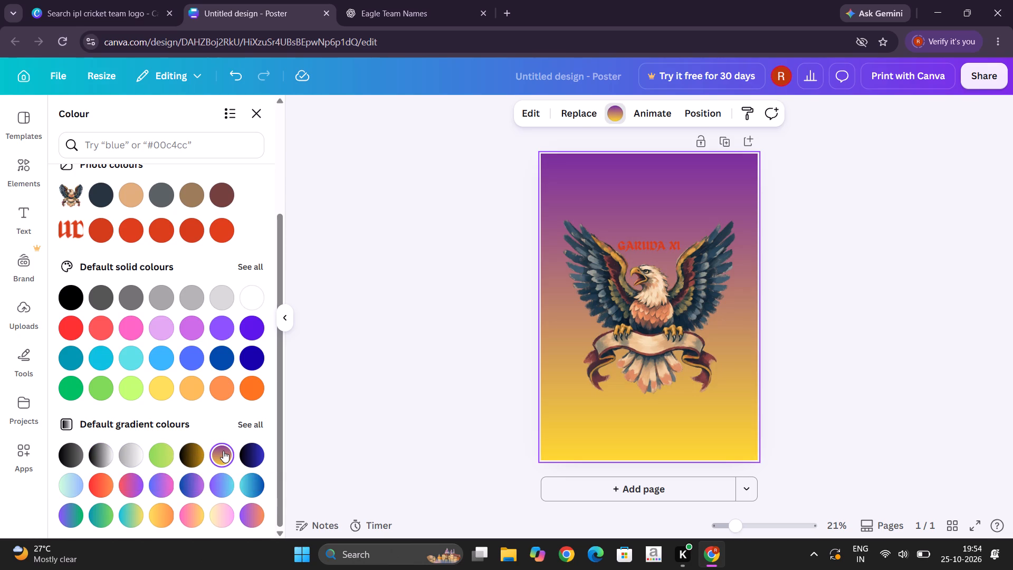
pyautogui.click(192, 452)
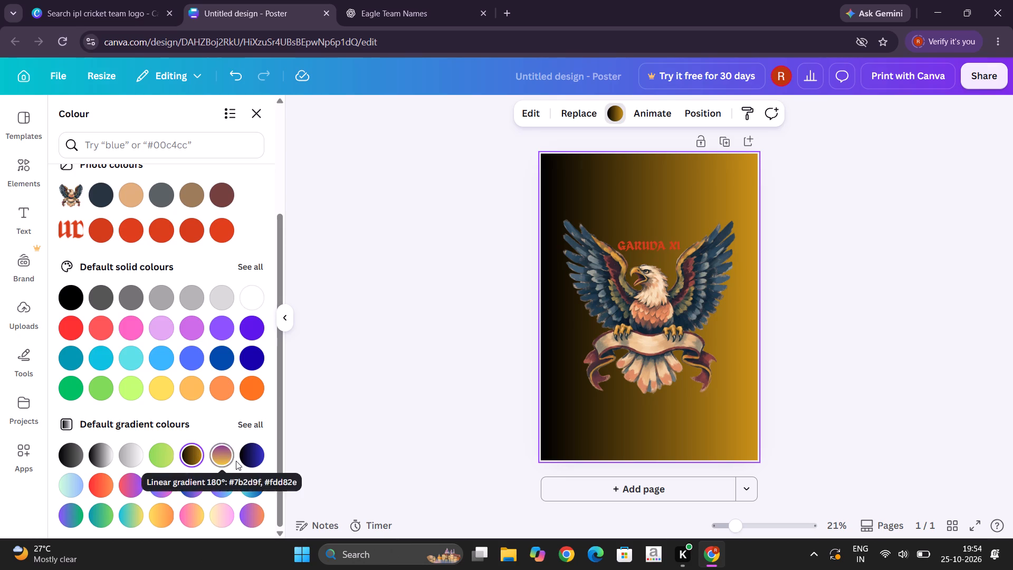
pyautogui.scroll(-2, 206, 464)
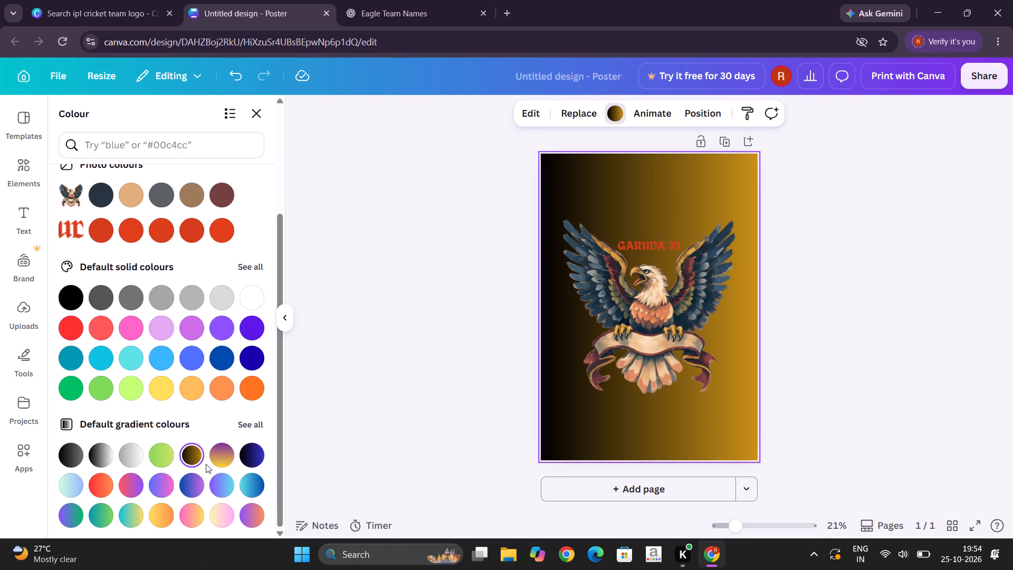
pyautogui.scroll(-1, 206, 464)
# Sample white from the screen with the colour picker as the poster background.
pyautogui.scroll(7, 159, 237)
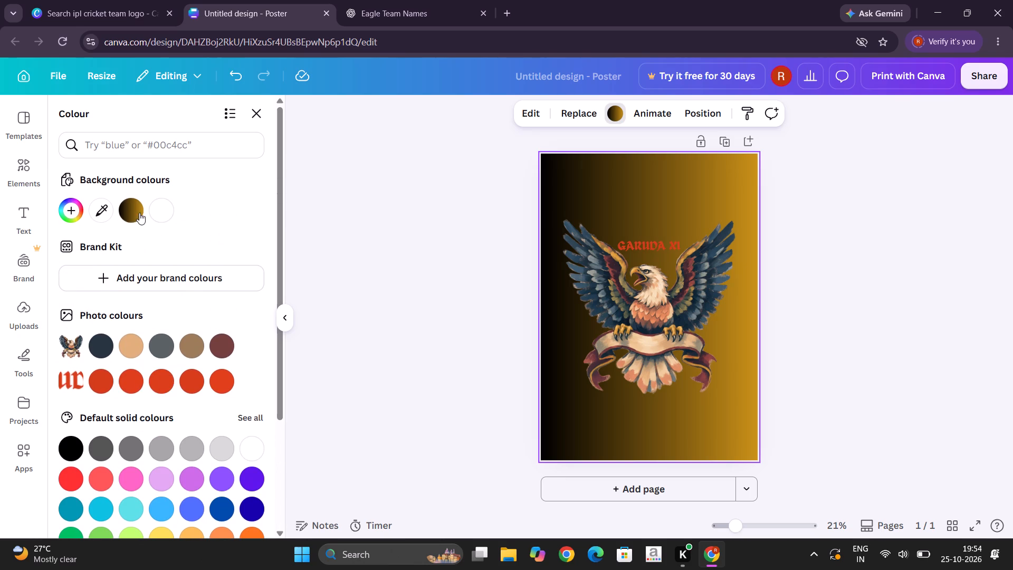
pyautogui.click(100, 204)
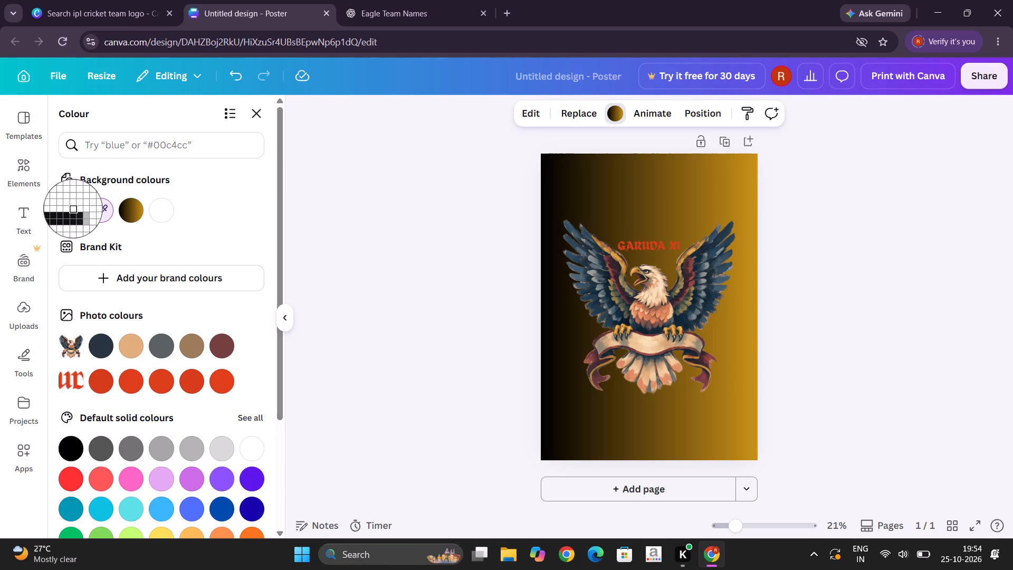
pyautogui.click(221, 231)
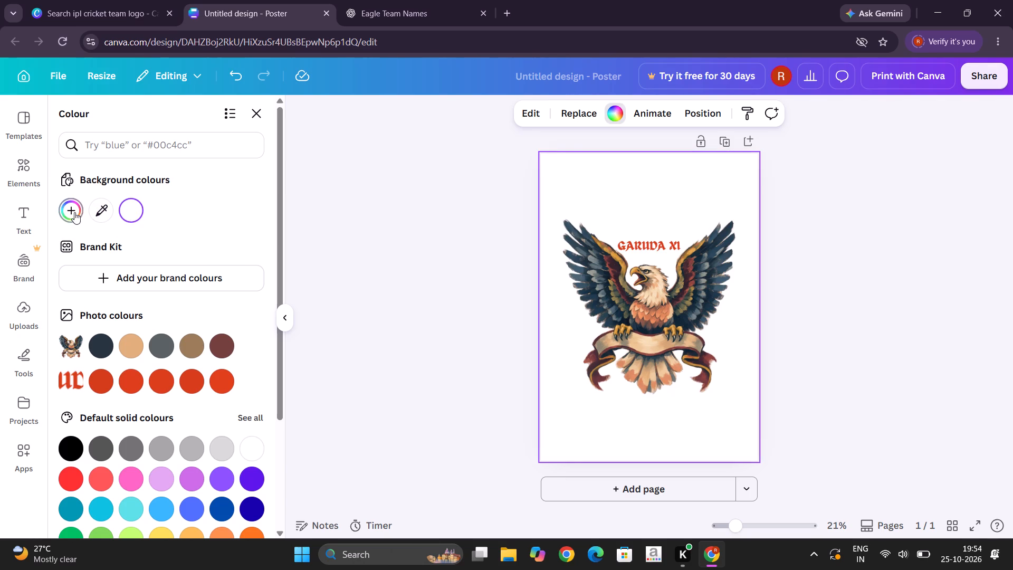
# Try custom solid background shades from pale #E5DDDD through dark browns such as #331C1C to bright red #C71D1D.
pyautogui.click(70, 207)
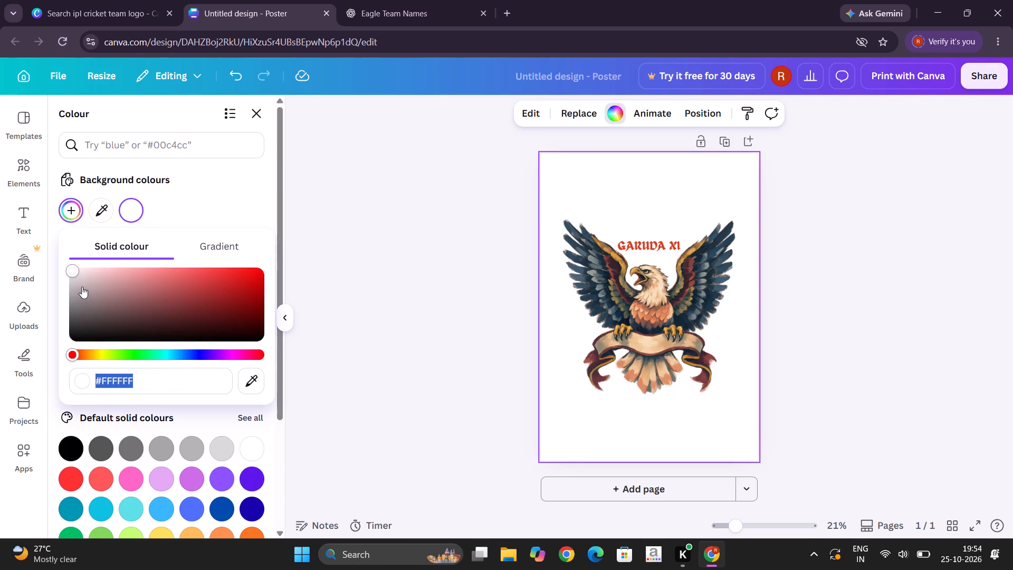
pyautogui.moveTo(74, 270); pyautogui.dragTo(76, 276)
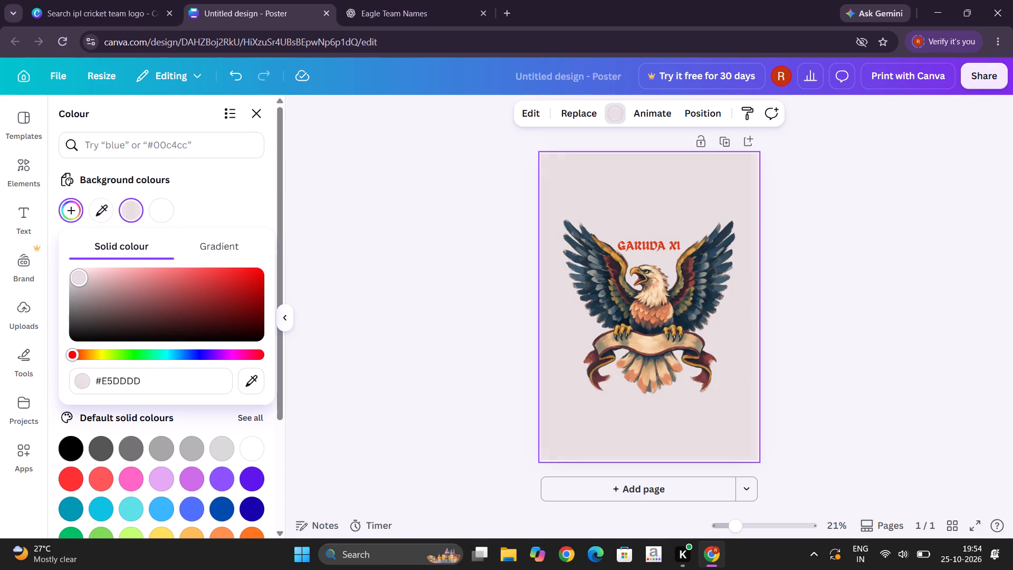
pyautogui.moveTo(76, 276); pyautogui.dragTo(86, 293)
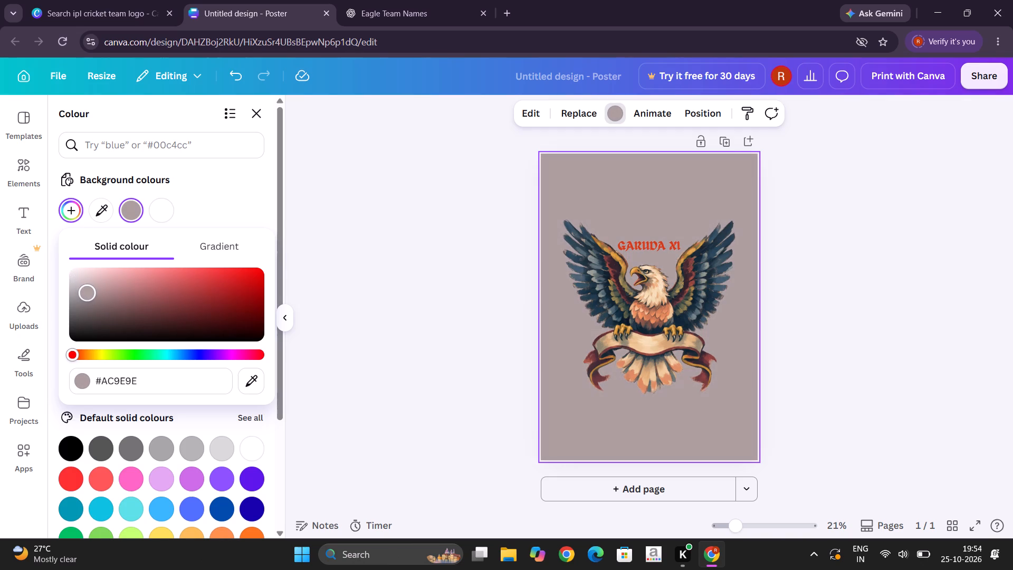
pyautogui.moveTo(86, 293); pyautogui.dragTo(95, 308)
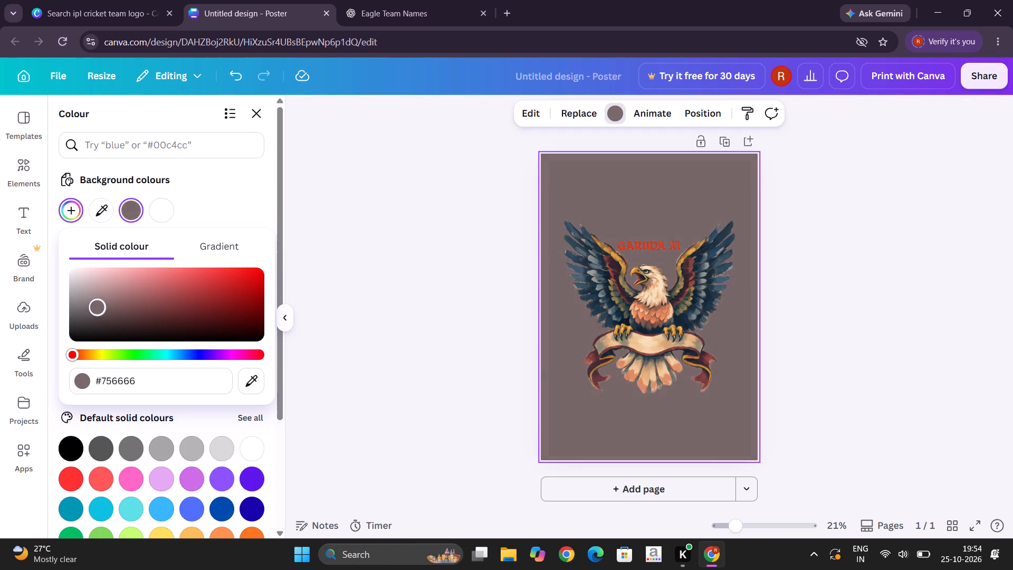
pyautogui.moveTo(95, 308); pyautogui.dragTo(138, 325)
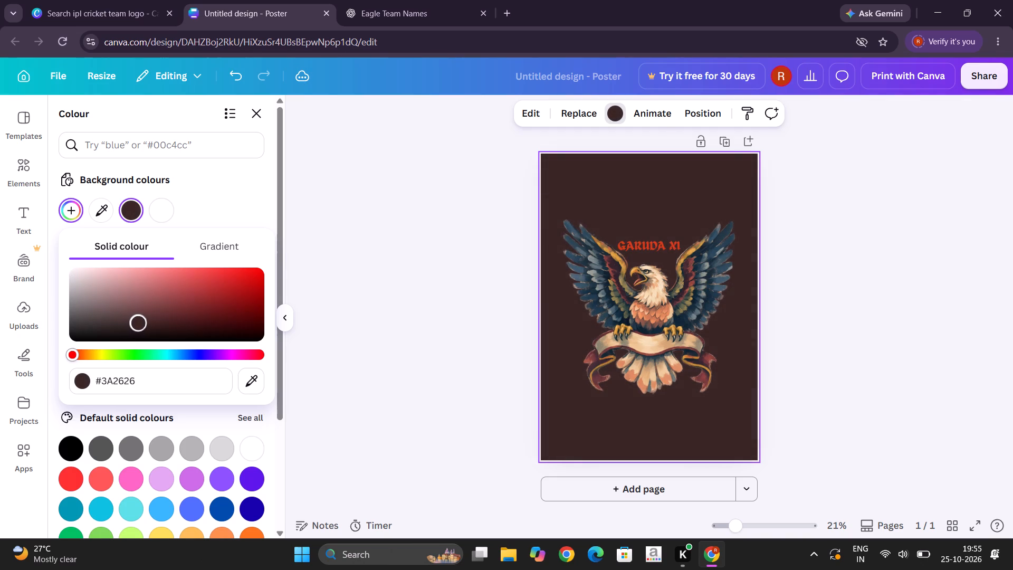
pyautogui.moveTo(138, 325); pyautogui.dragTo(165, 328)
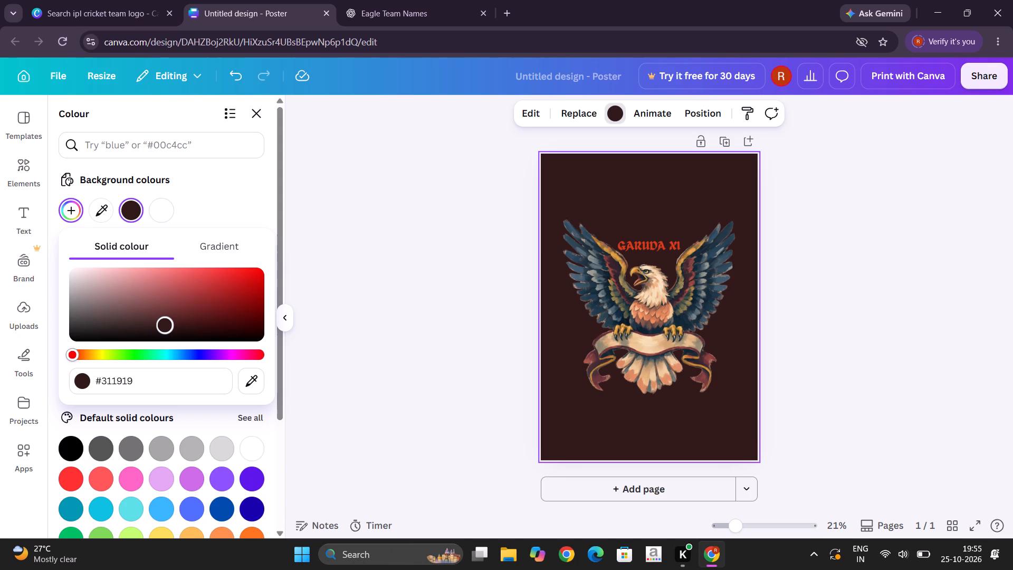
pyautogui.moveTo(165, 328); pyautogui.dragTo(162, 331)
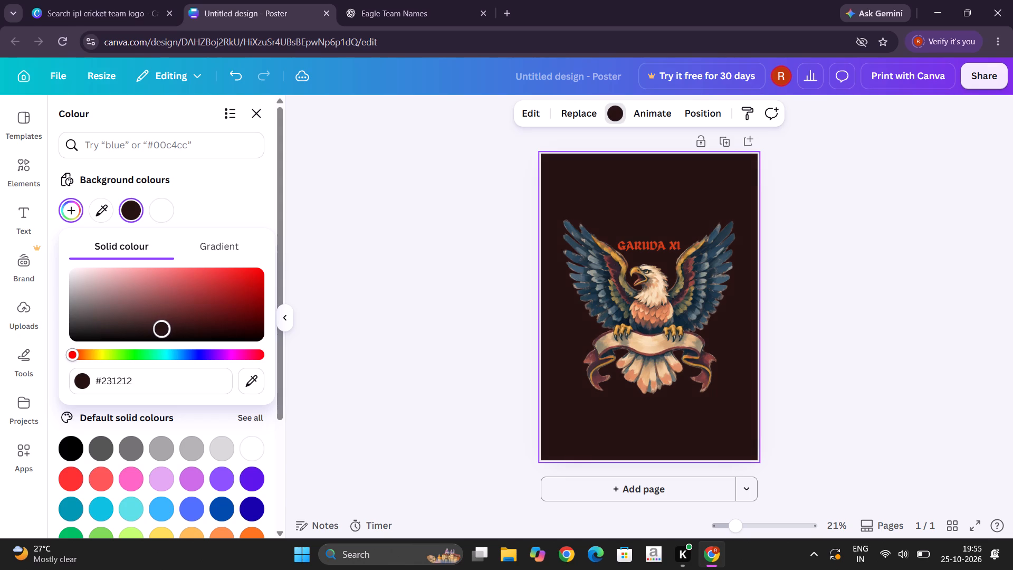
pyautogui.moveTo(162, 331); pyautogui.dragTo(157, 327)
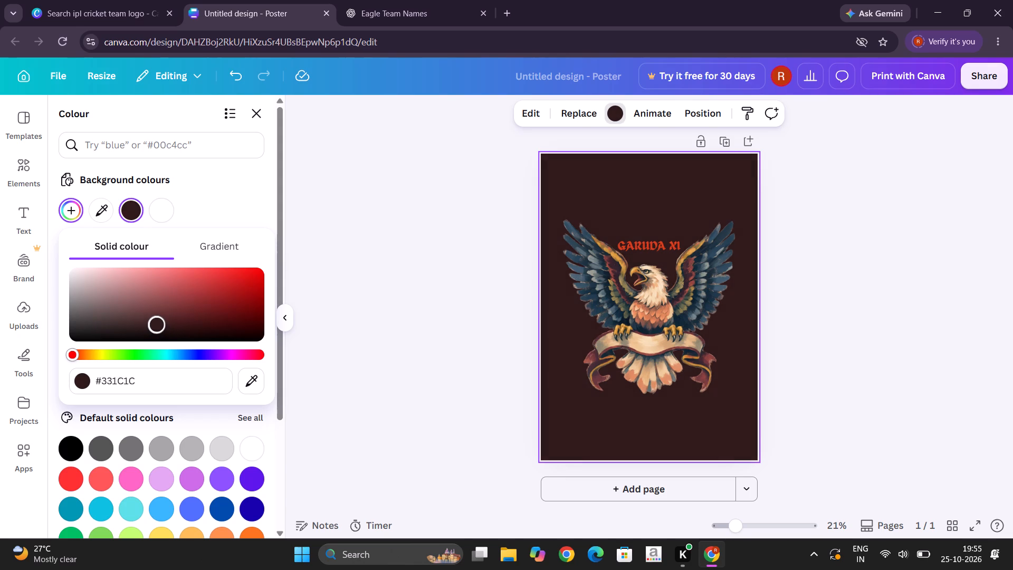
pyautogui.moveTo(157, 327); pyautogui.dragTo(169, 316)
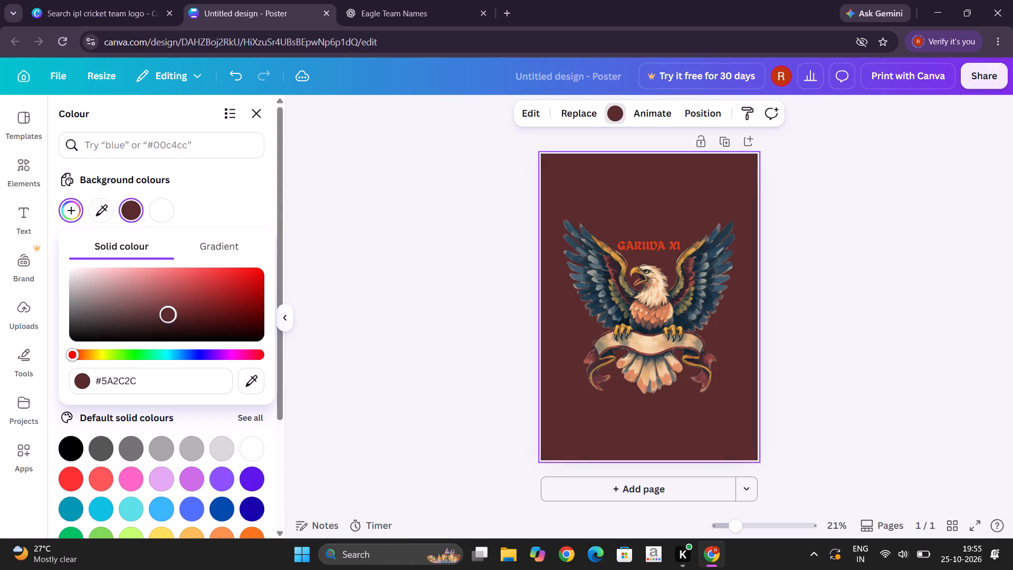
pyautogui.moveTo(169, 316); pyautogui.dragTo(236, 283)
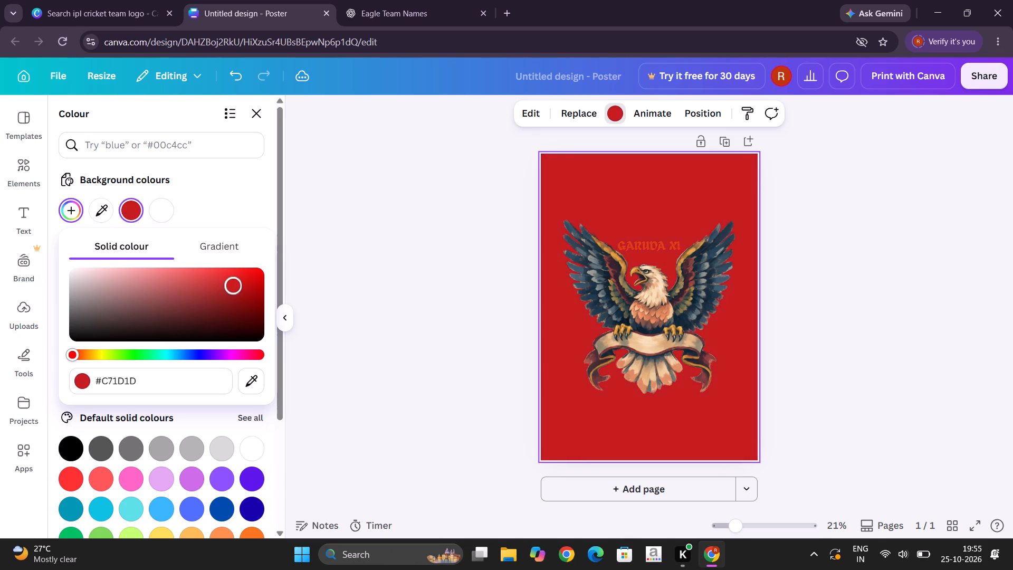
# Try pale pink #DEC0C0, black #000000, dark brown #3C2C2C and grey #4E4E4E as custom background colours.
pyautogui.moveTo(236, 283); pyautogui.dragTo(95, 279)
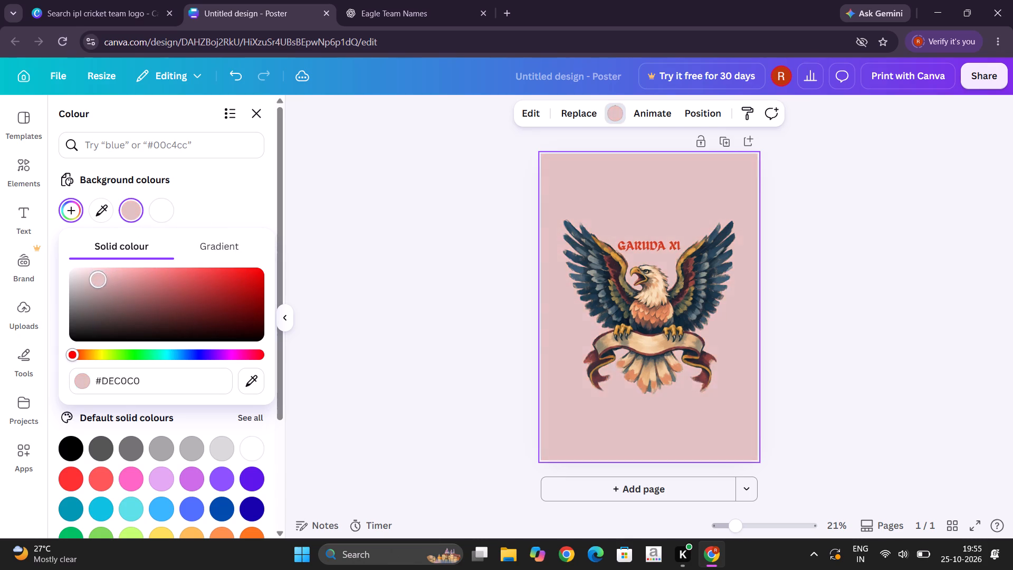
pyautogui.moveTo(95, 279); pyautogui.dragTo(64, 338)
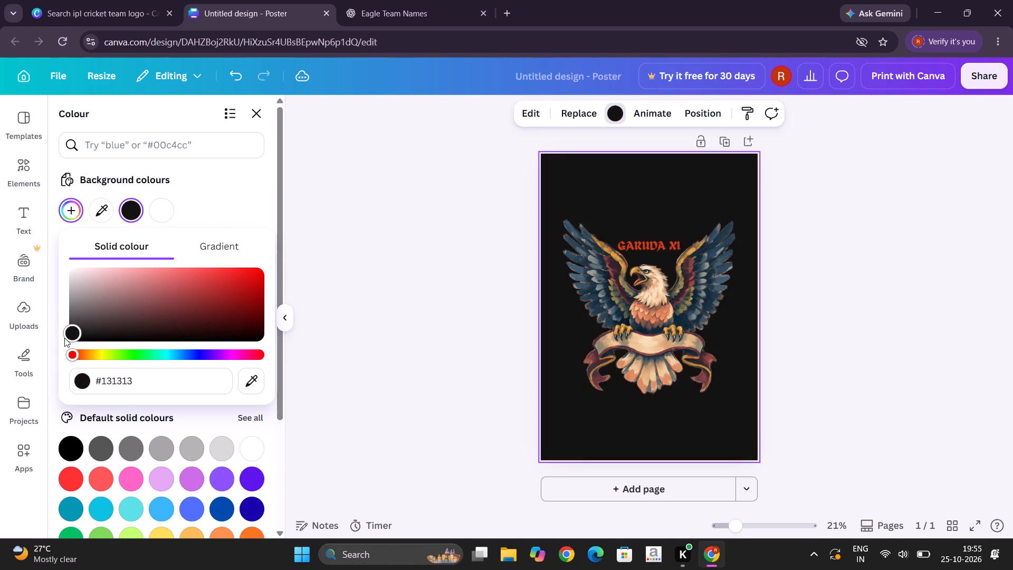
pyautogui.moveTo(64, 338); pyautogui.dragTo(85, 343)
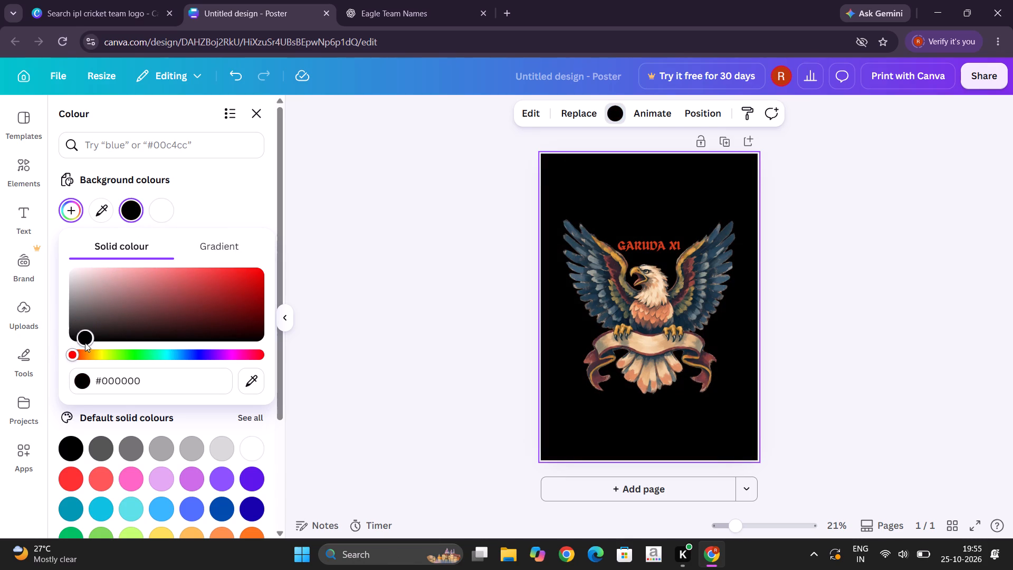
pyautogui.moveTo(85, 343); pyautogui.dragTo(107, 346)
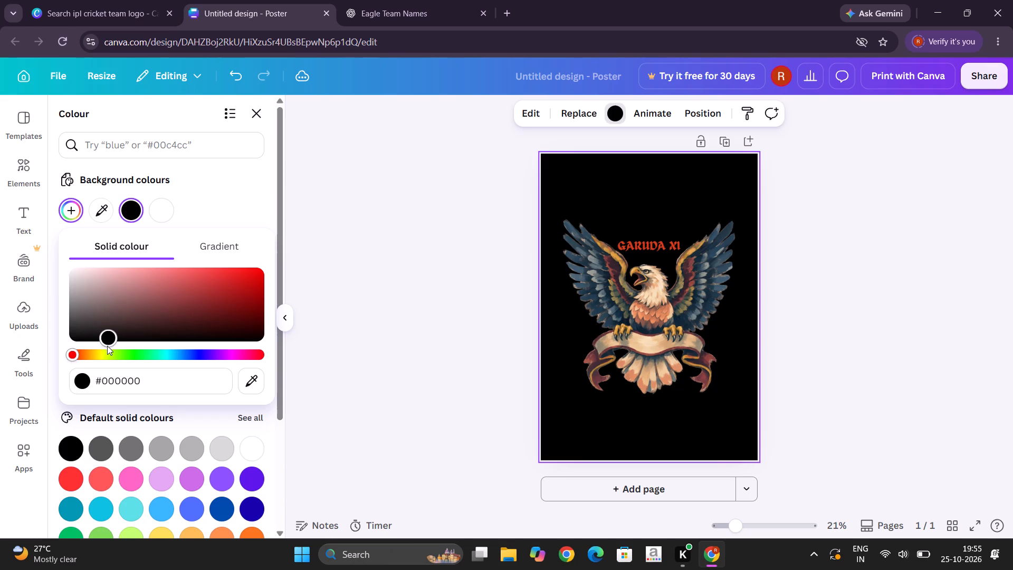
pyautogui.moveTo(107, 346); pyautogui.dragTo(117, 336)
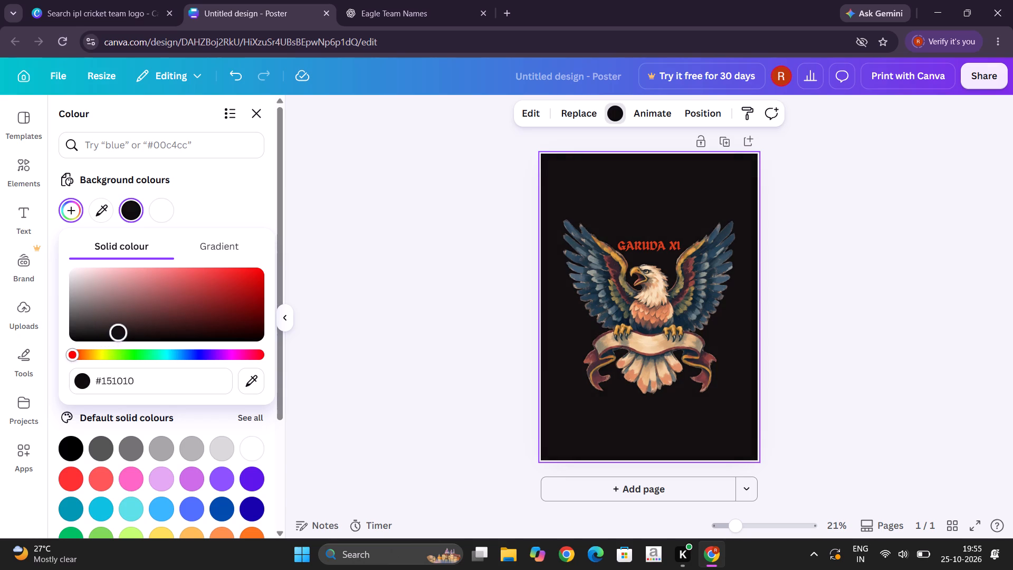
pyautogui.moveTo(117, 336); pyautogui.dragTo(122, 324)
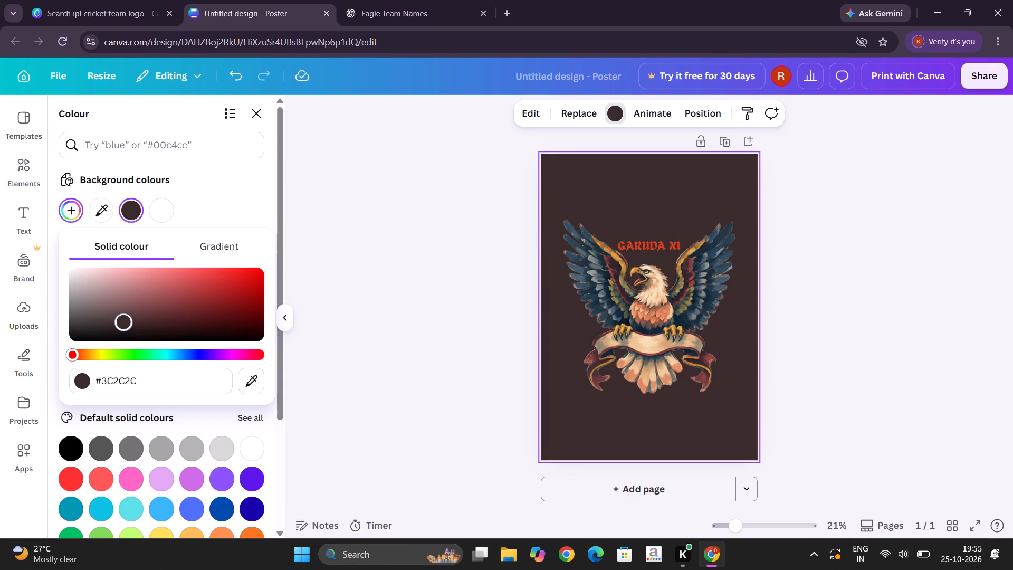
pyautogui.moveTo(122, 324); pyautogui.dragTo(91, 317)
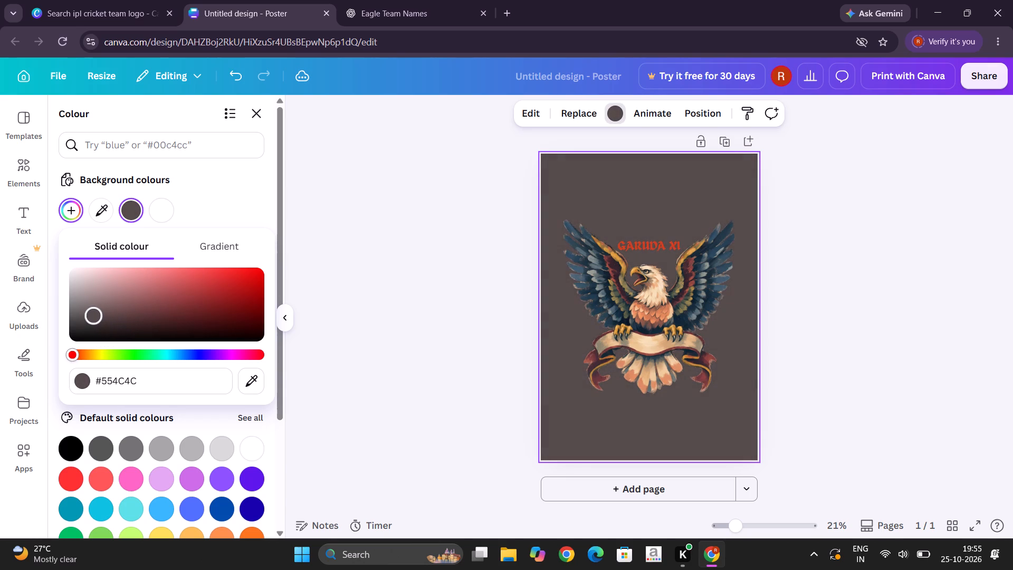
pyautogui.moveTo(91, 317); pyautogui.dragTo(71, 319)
# Darken and saturate the custom background colour through deep reddish browns, settling on deep maroon #4C0707.
pyautogui.moveTo(71, 319); pyautogui.dragTo(108, 330)
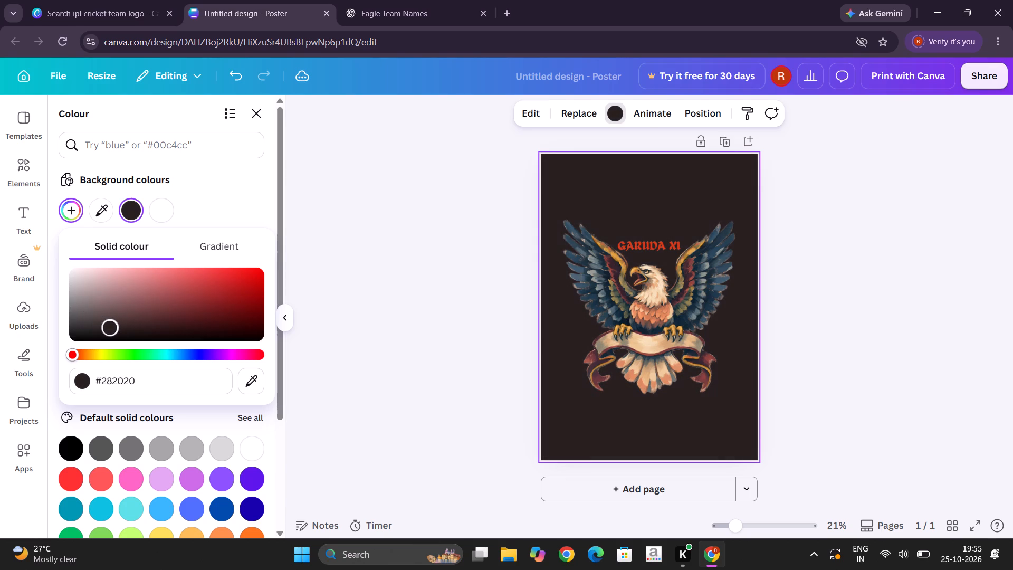
pyautogui.moveTo(108, 330); pyautogui.dragTo(136, 324)
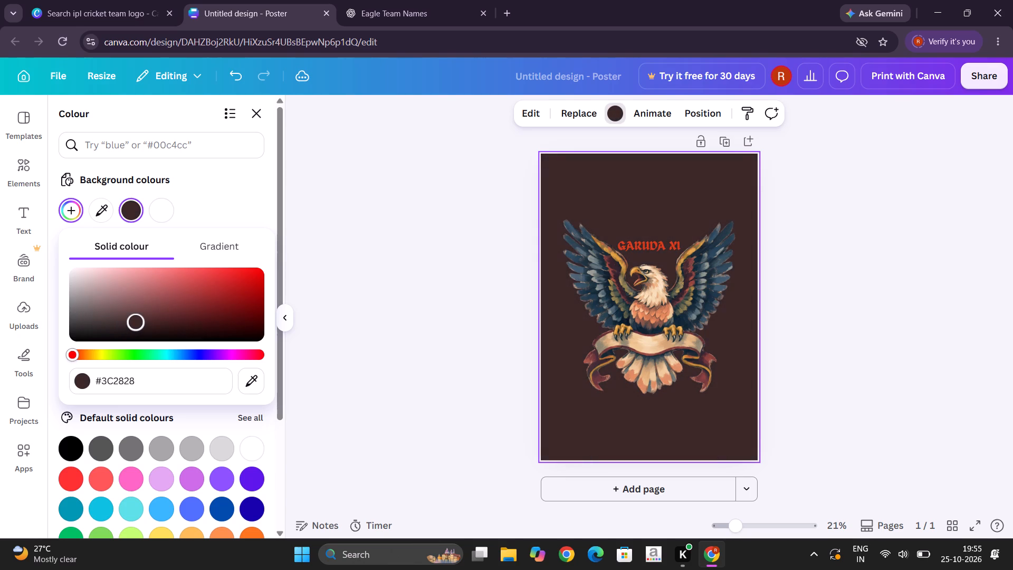
pyautogui.moveTo(136, 324); pyautogui.dragTo(196, 334)
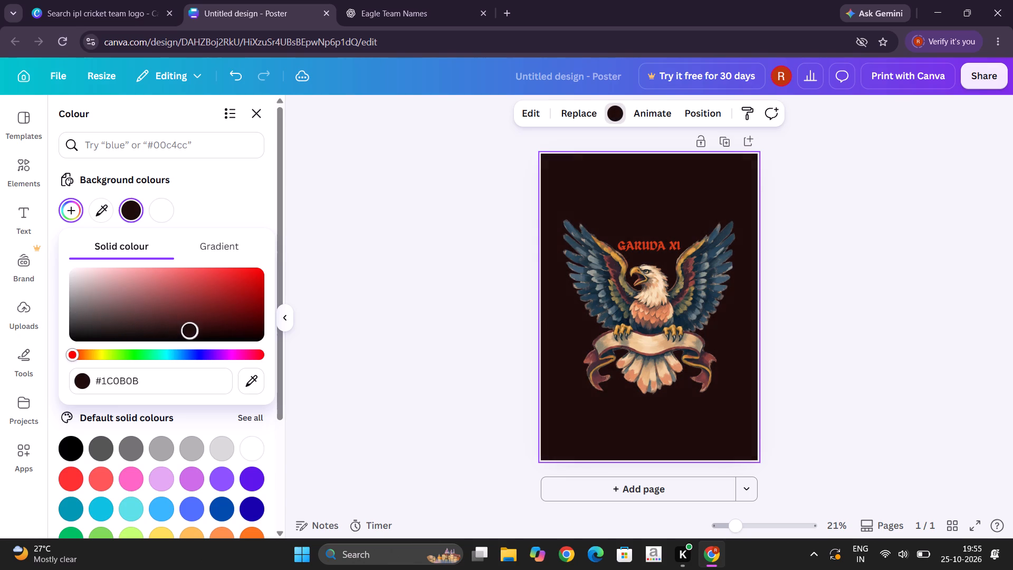
pyautogui.moveTo(196, 334); pyautogui.dragTo(251, 328)
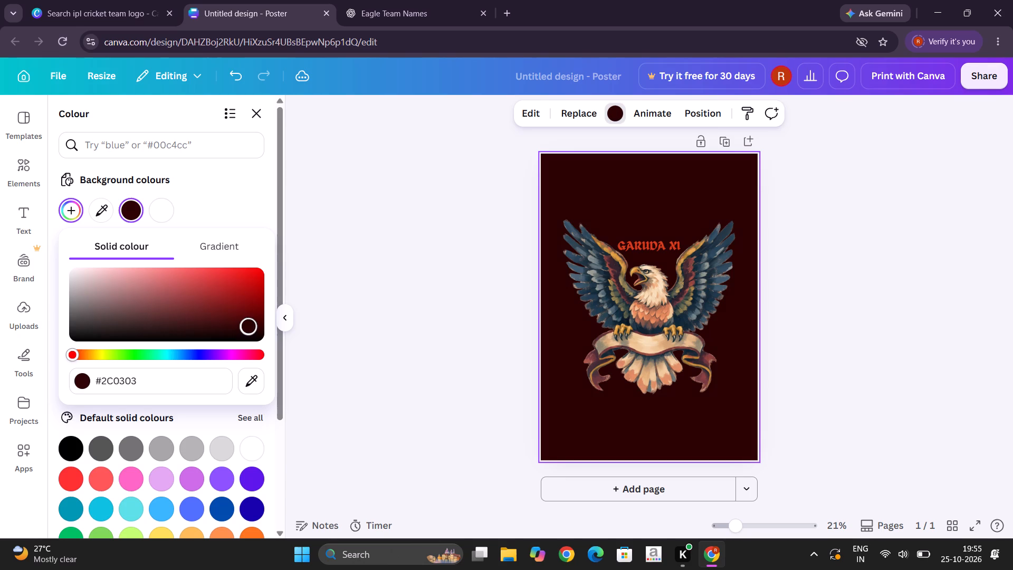
pyautogui.moveTo(251, 328); pyautogui.dragTo(246, 320)
pyautogui.click(246, 320)
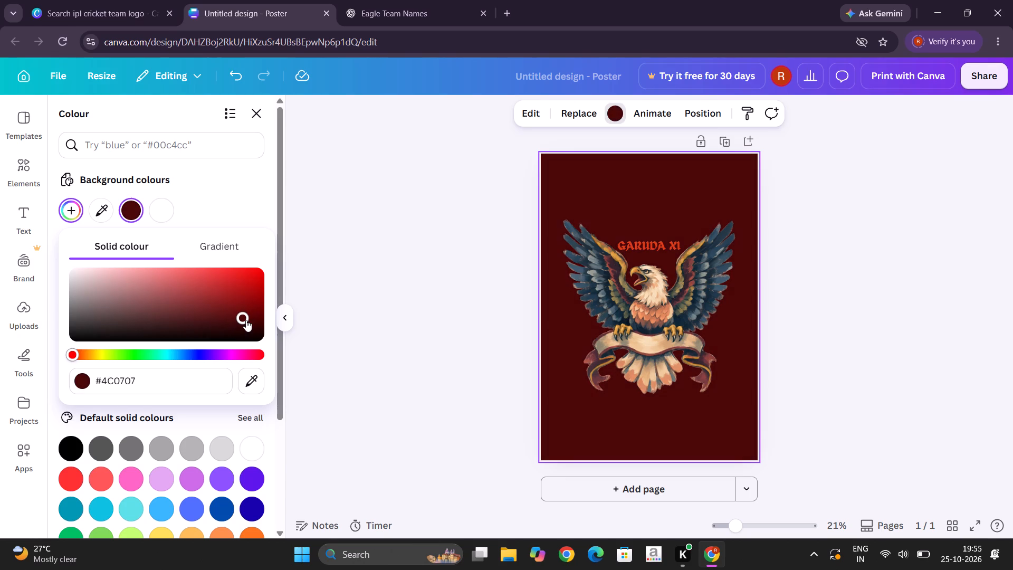
pyautogui.click(133, 213)
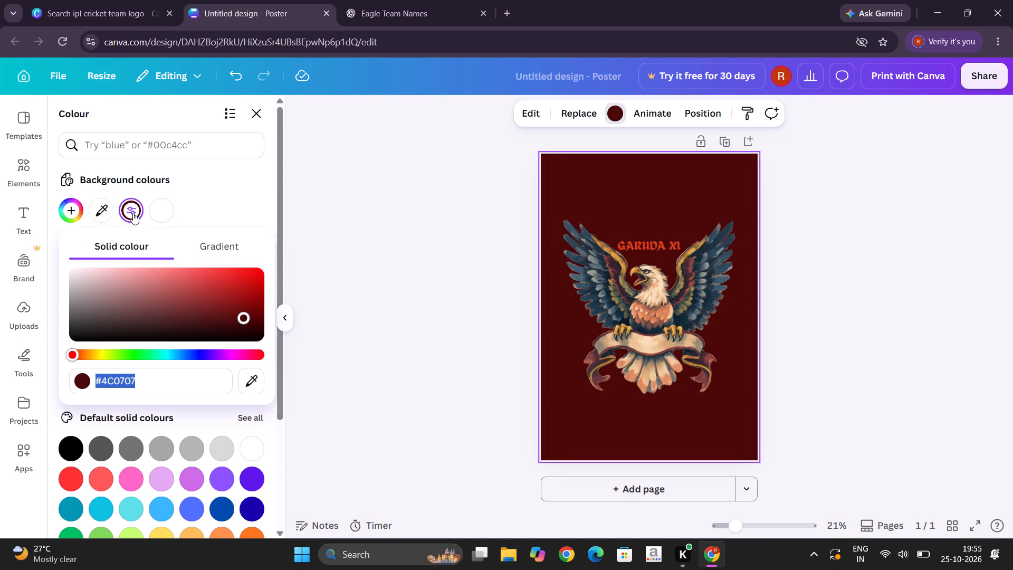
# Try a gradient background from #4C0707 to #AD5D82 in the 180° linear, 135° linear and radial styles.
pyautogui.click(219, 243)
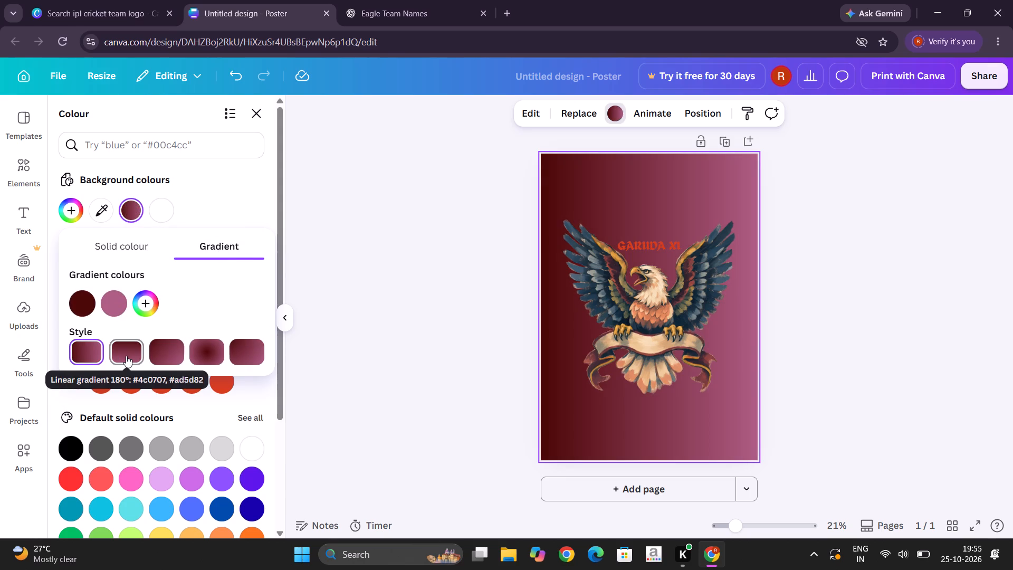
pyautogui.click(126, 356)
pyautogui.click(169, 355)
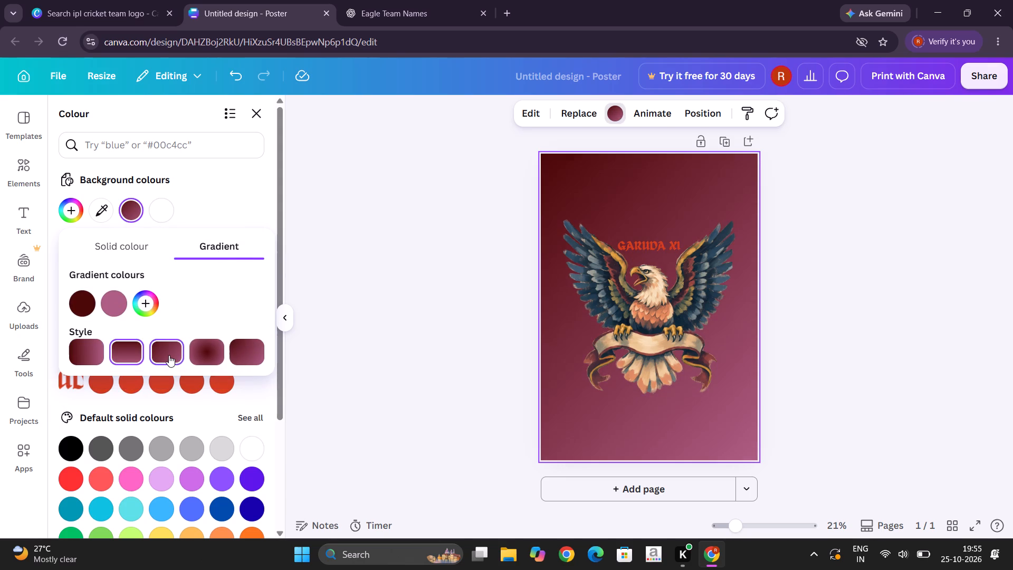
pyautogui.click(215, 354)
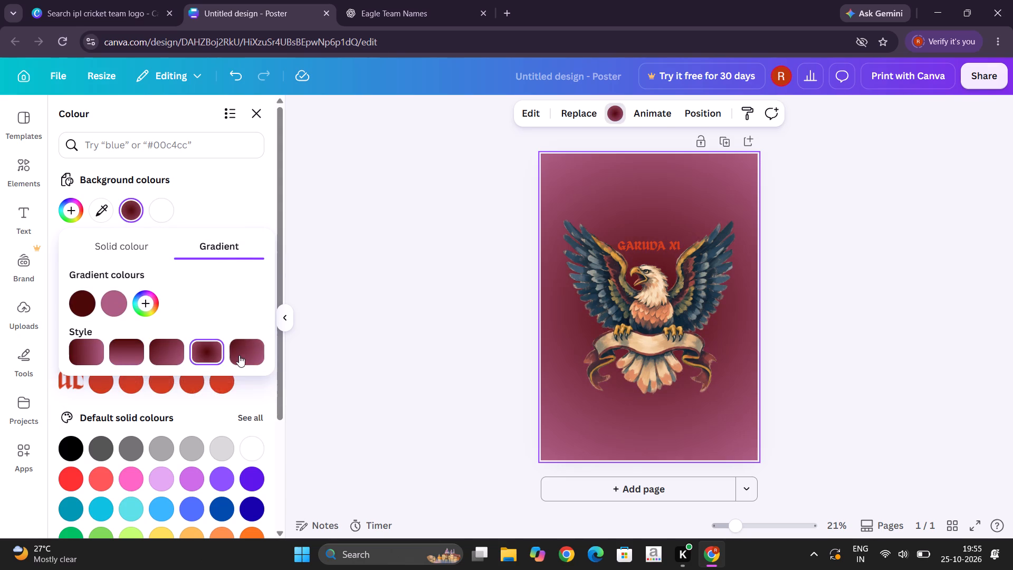
# Darken the background gradient's maroon colour through greys #444242 and #222222 to near-black #070707.
pyautogui.click(85, 299)
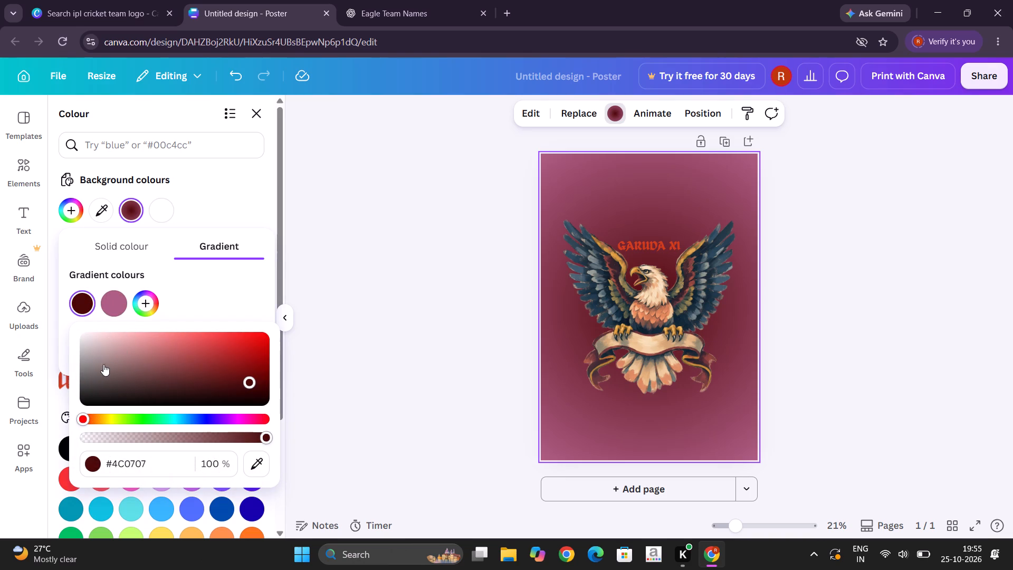
pyautogui.click(87, 386)
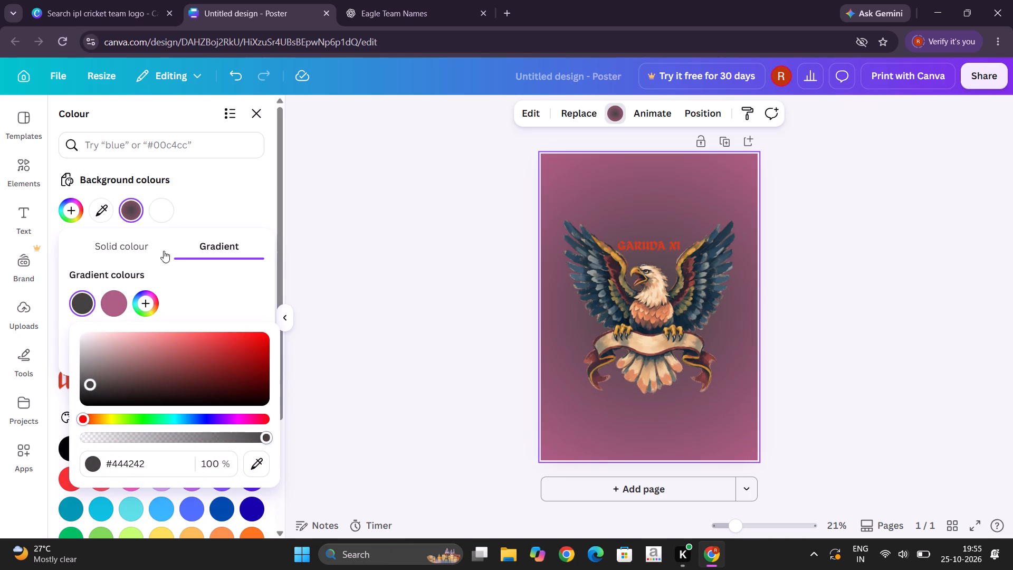
pyautogui.click(82, 396)
pyautogui.click(82, 396)
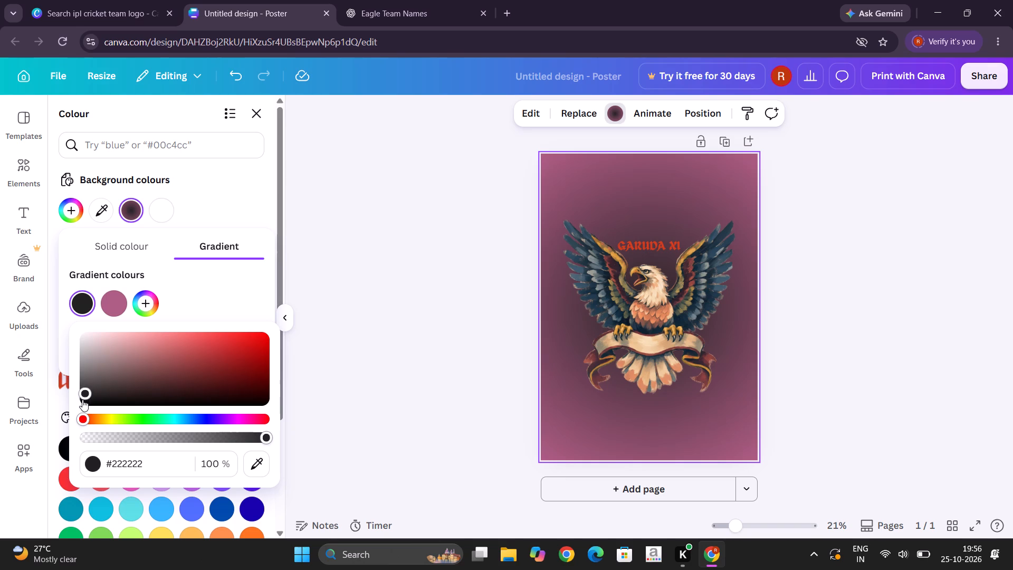
pyautogui.click(84, 404)
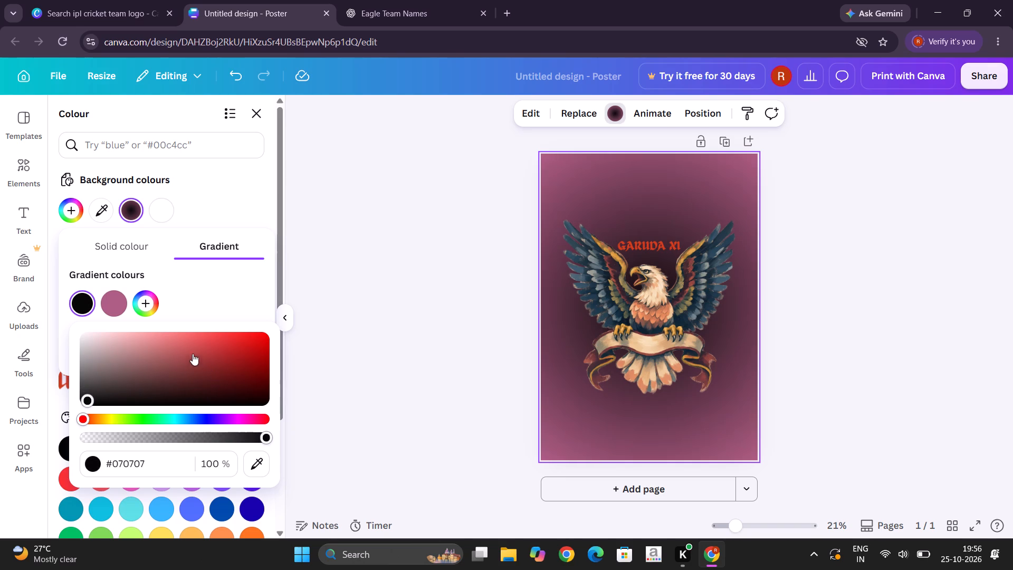
# Reset the background to a #070707 to #595959 gradient and choose the fifth style, darkest at the poster's upper-left corner.
pyautogui.click(150, 251)
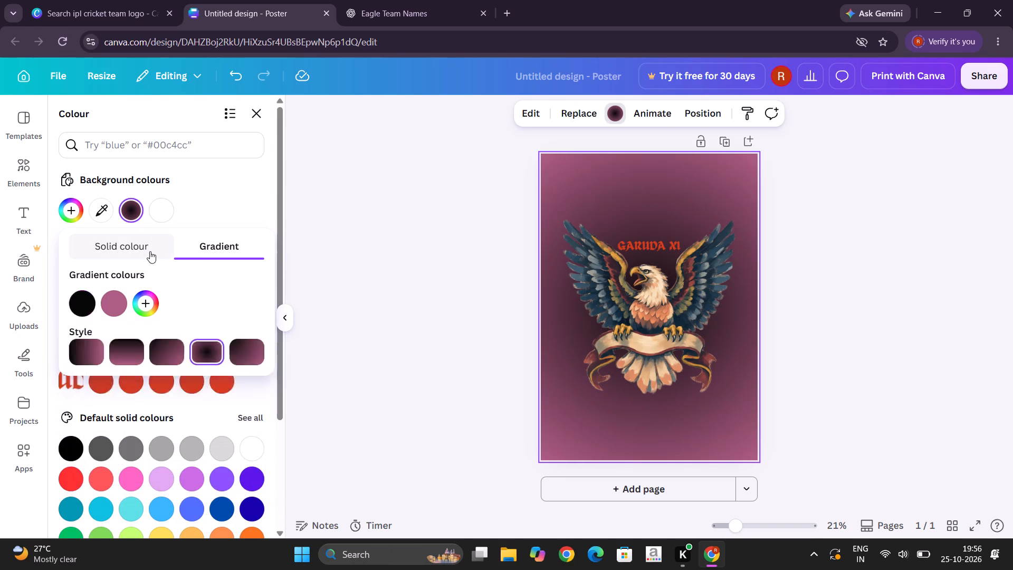
pyautogui.click(218, 245)
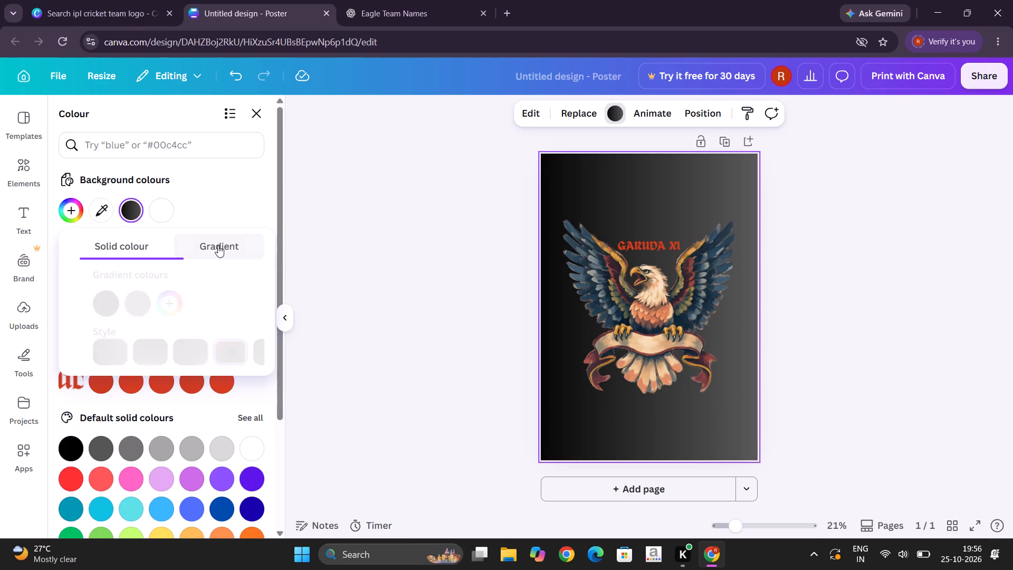
pyautogui.click(122, 305)
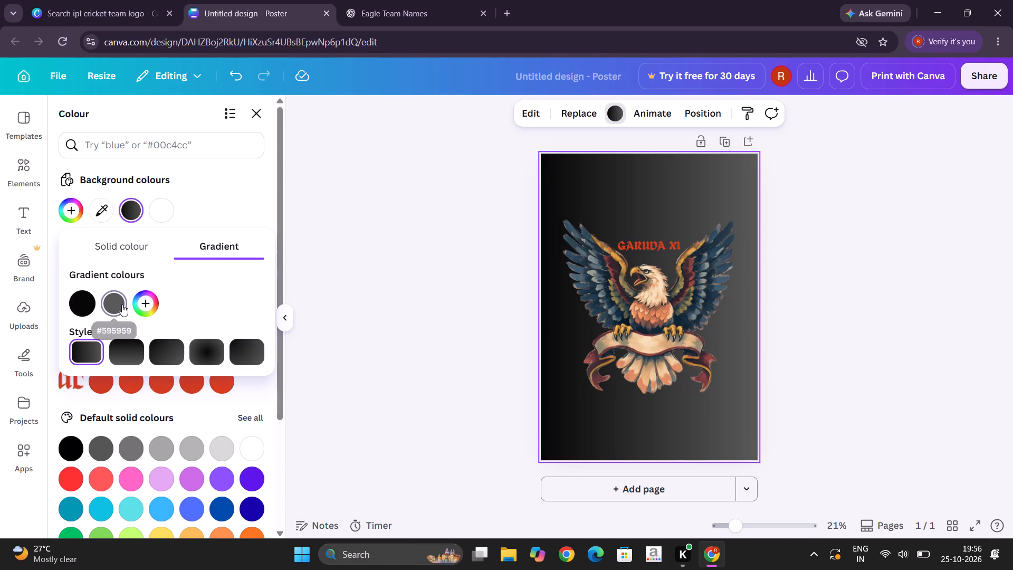
pyautogui.click(79, 297)
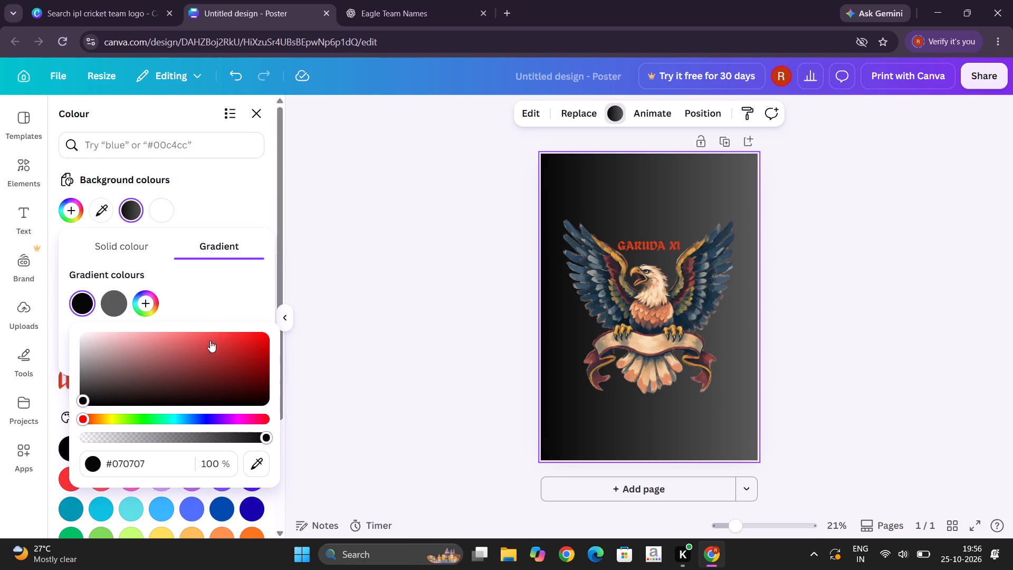
pyautogui.click(197, 307)
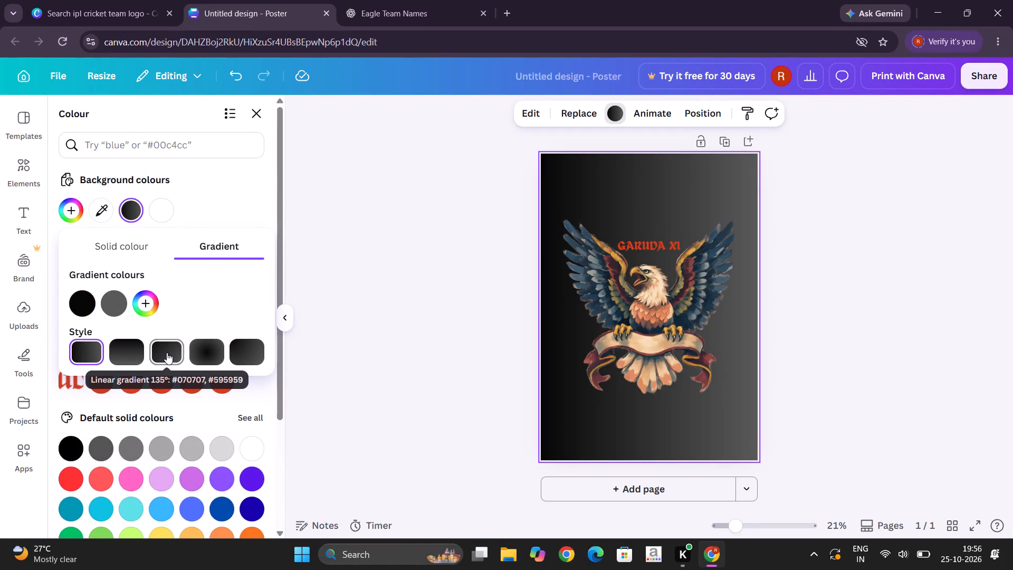
pyautogui.click(167, 353)
pyautogui.click(212, 360)
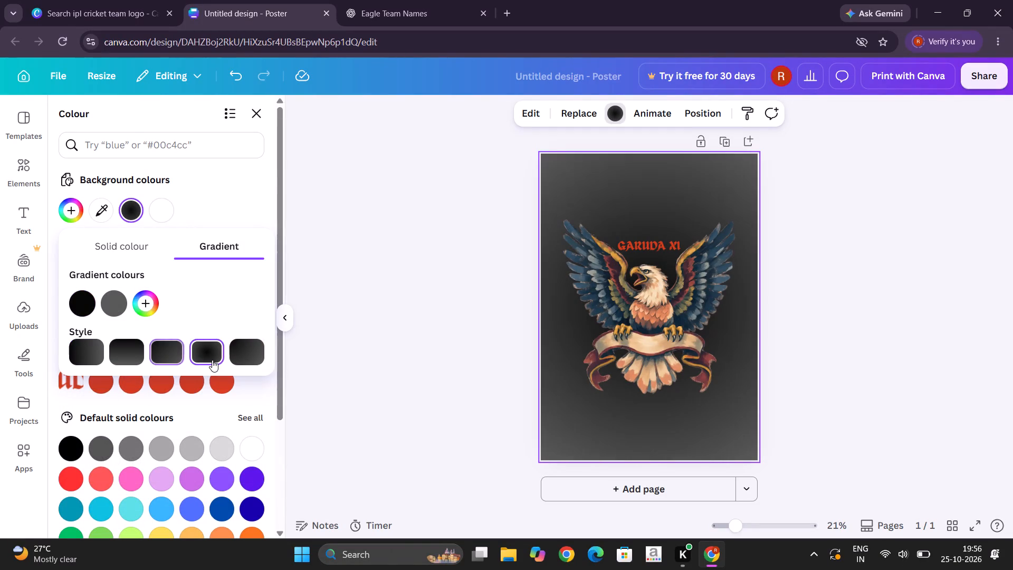
pyautogui.click(253, 351)
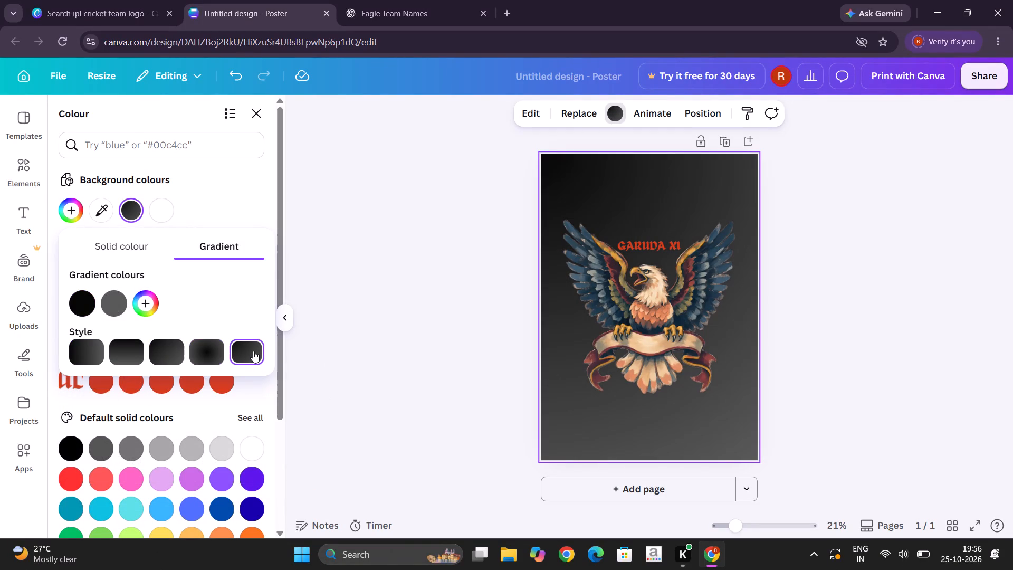
pyautogui.click(287, 319)
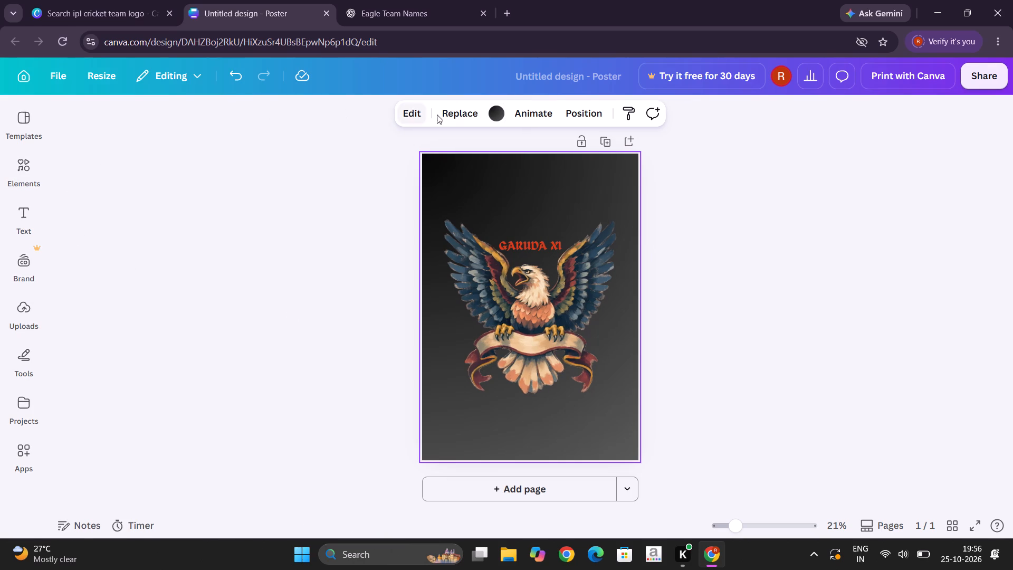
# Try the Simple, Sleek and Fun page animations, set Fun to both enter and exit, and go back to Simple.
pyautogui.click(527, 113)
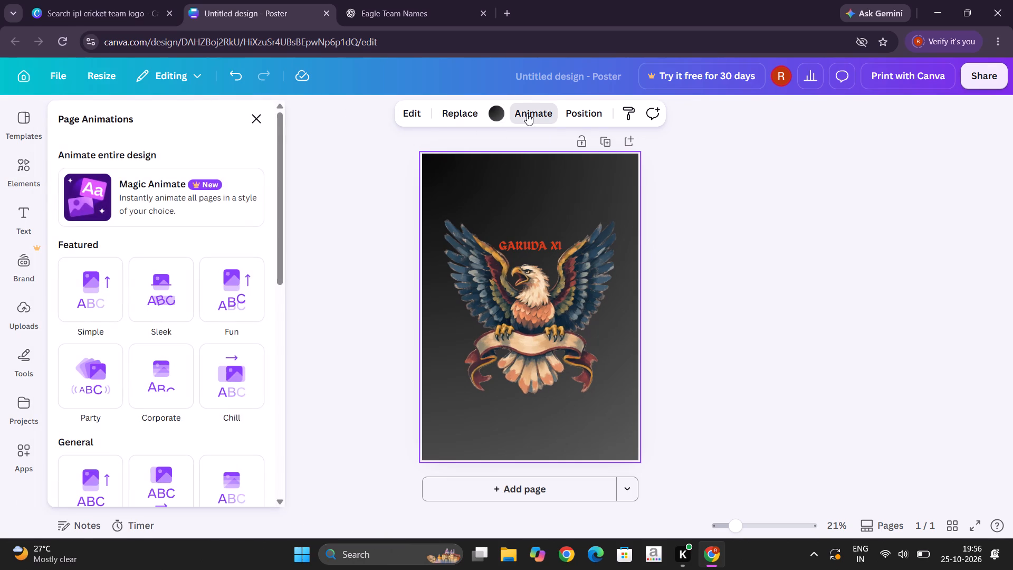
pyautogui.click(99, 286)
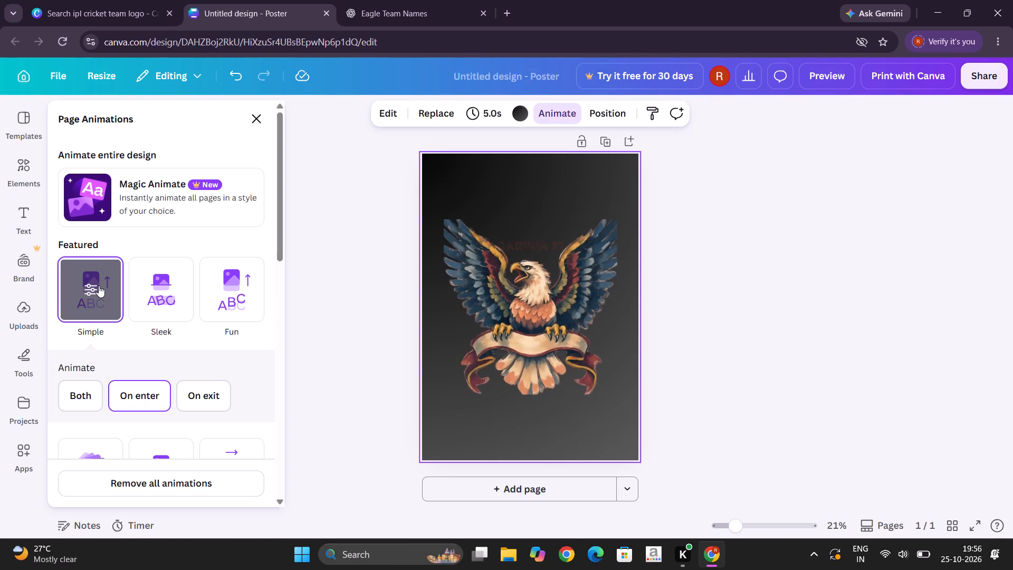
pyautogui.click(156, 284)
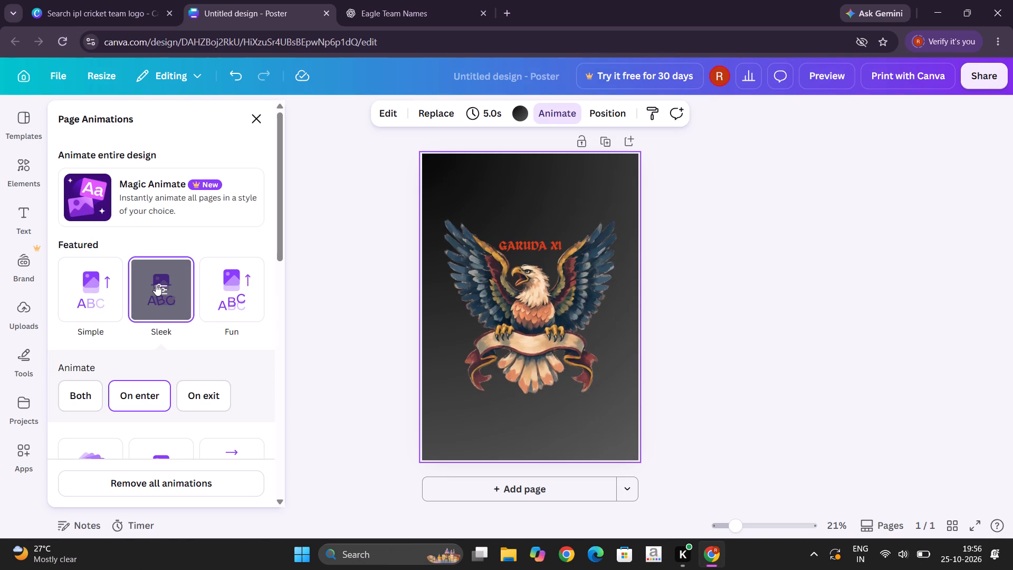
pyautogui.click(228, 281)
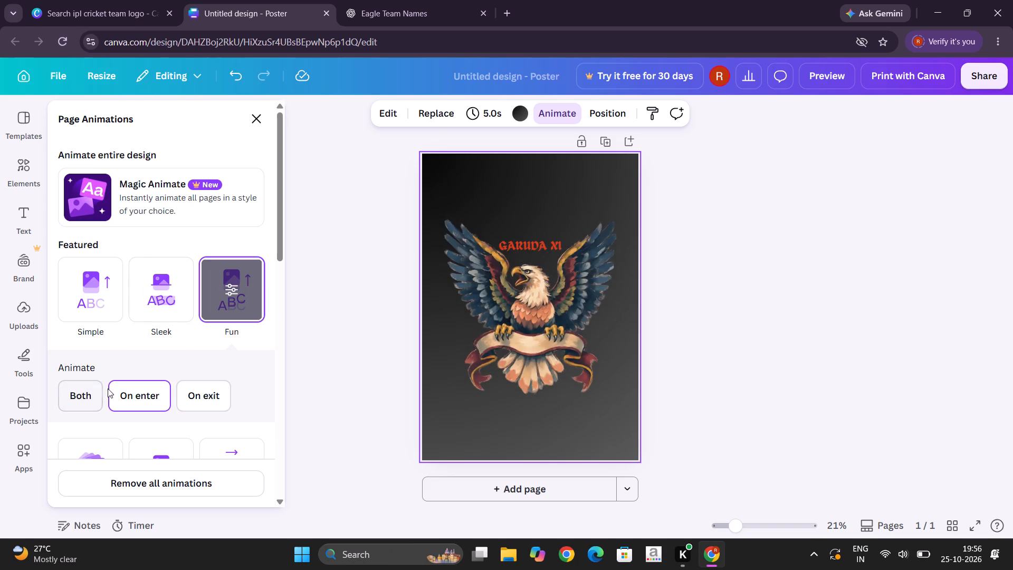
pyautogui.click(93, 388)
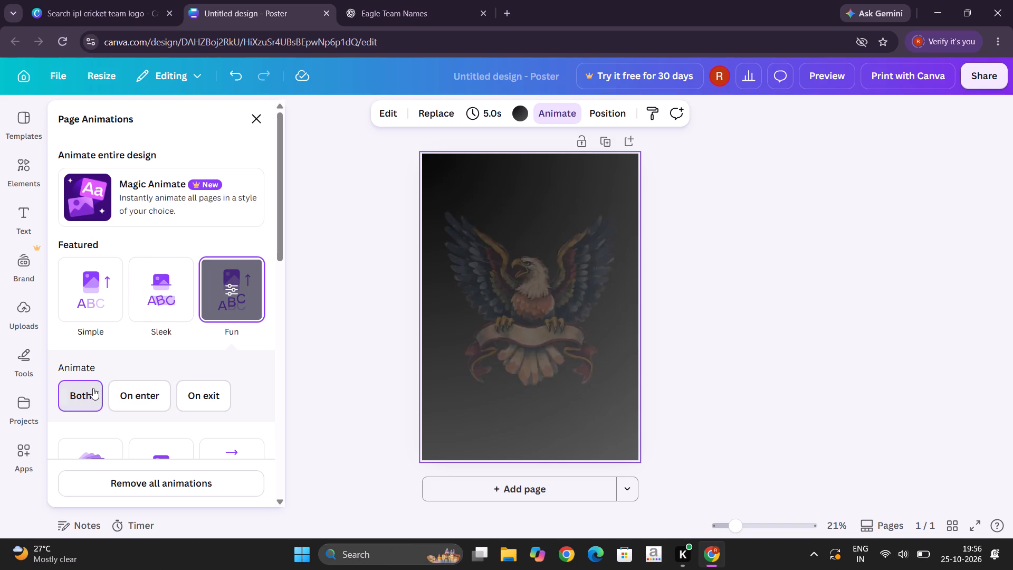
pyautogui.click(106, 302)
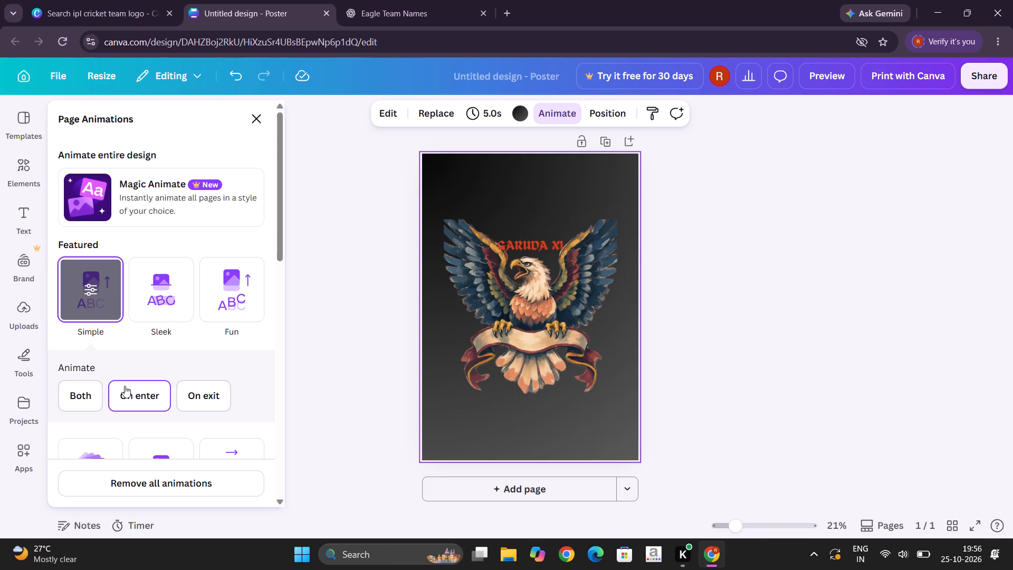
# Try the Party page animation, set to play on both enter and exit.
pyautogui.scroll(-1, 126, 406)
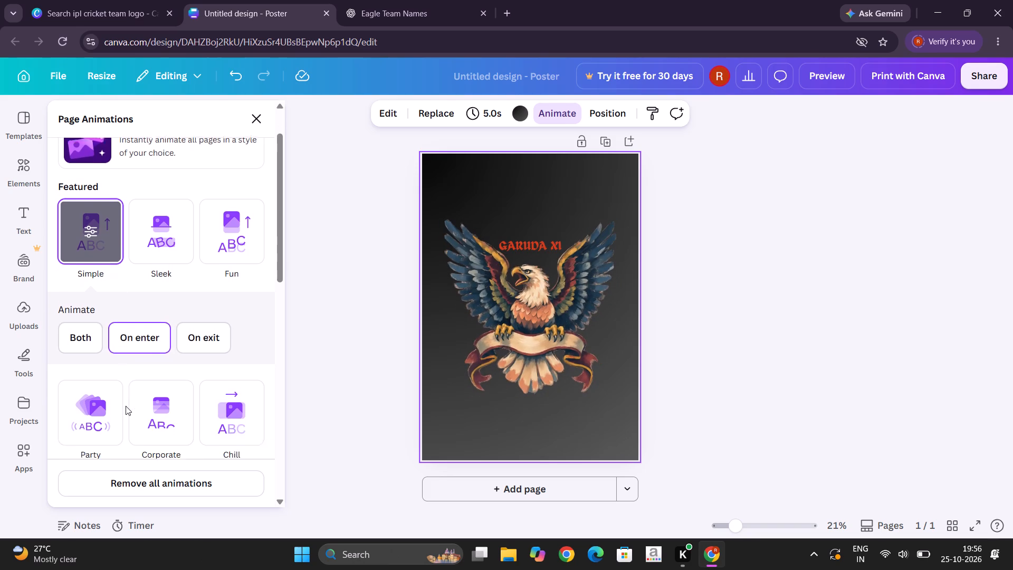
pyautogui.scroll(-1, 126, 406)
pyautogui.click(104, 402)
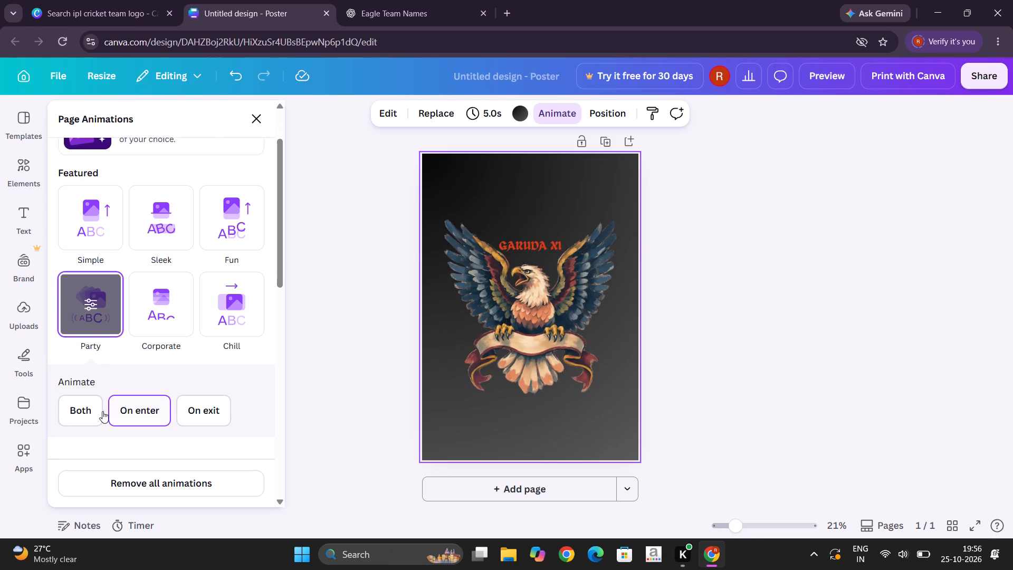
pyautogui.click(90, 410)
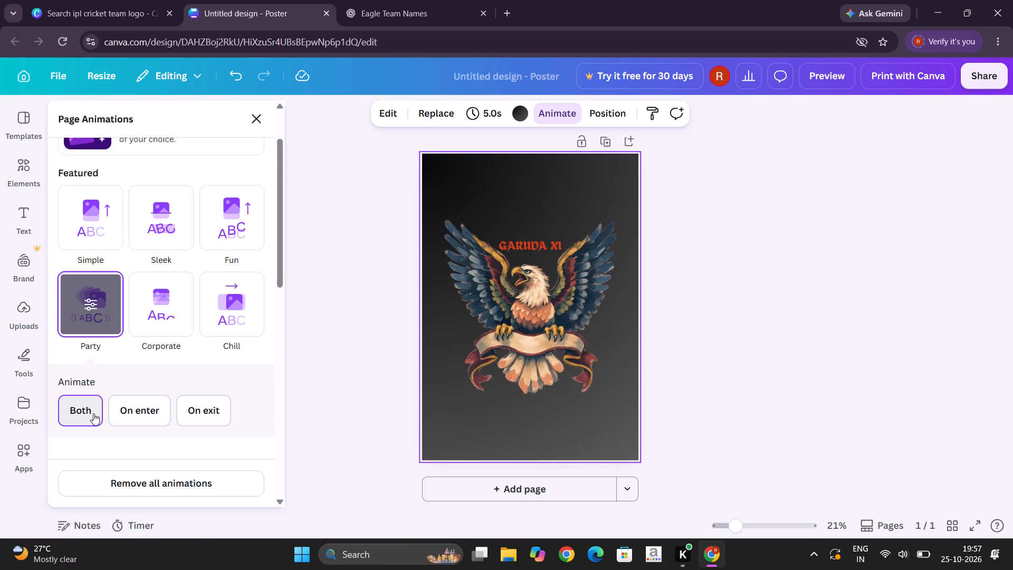
# Try the general Pan page animation and replace it with Fade on enter.
pyautogui.scroll(-3, 105, 433)
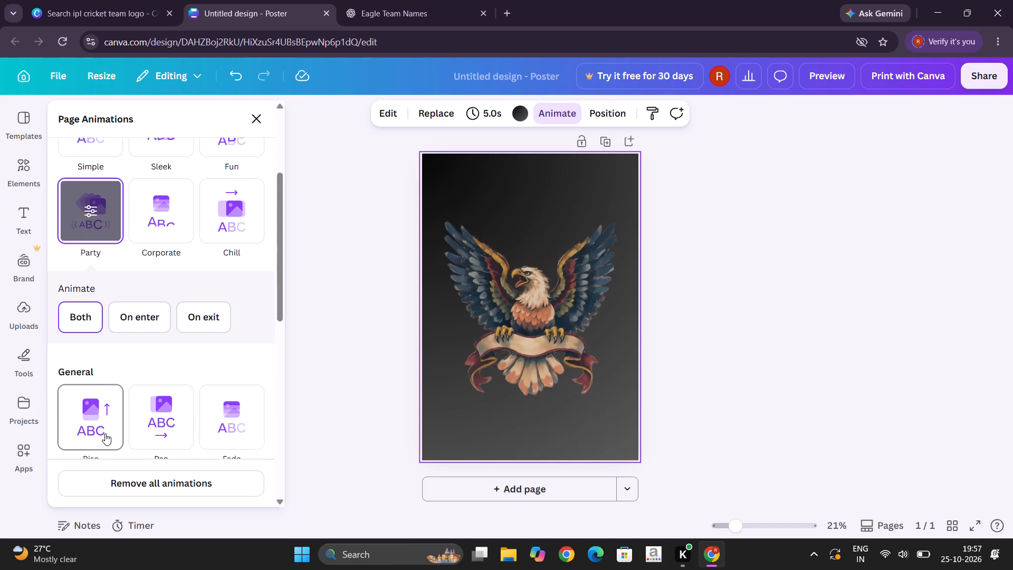
pyautogui.scroll(-1, 105, 433)
pyautogui.click(145, 427)
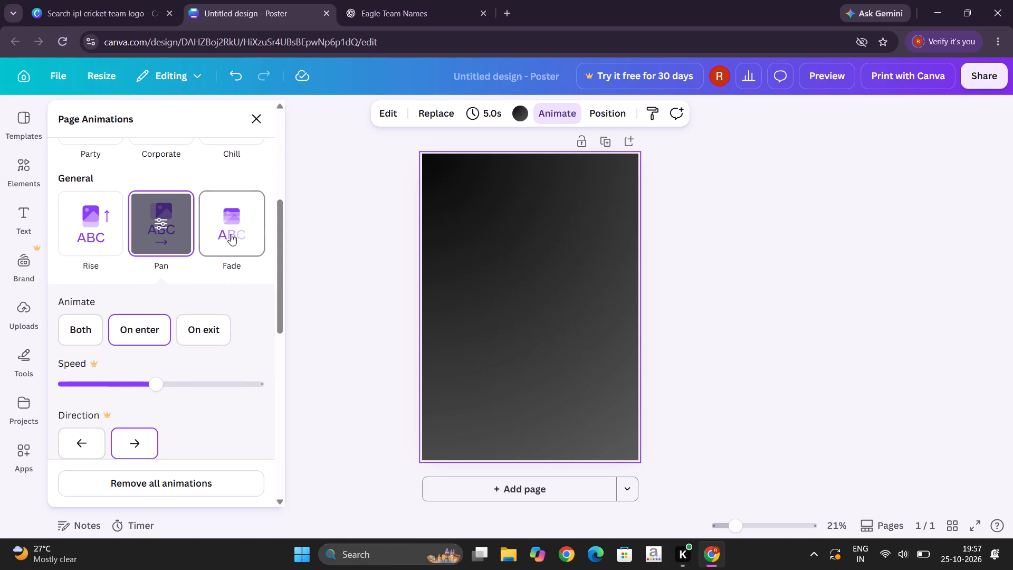
pyautogui.click(235, 213)
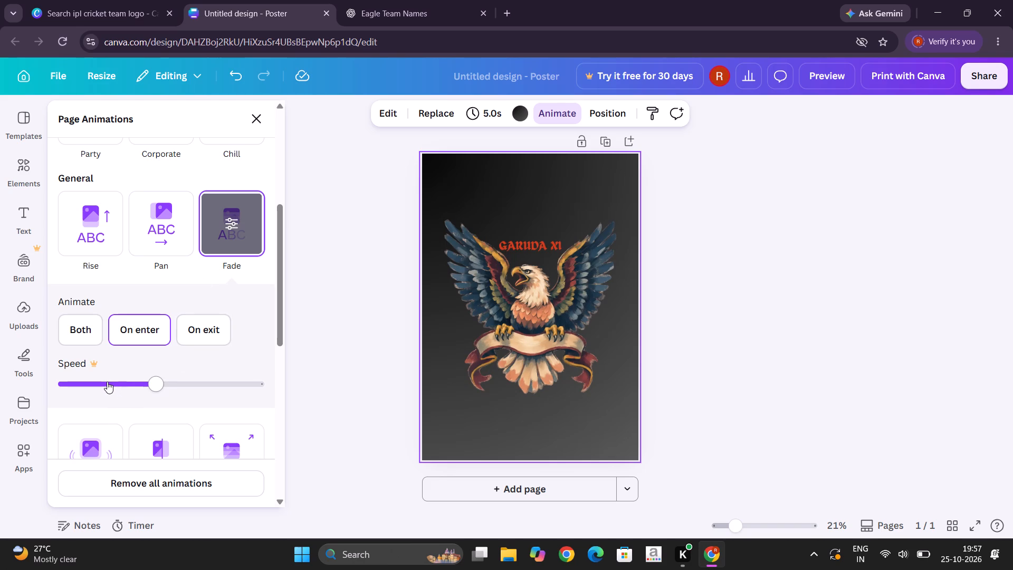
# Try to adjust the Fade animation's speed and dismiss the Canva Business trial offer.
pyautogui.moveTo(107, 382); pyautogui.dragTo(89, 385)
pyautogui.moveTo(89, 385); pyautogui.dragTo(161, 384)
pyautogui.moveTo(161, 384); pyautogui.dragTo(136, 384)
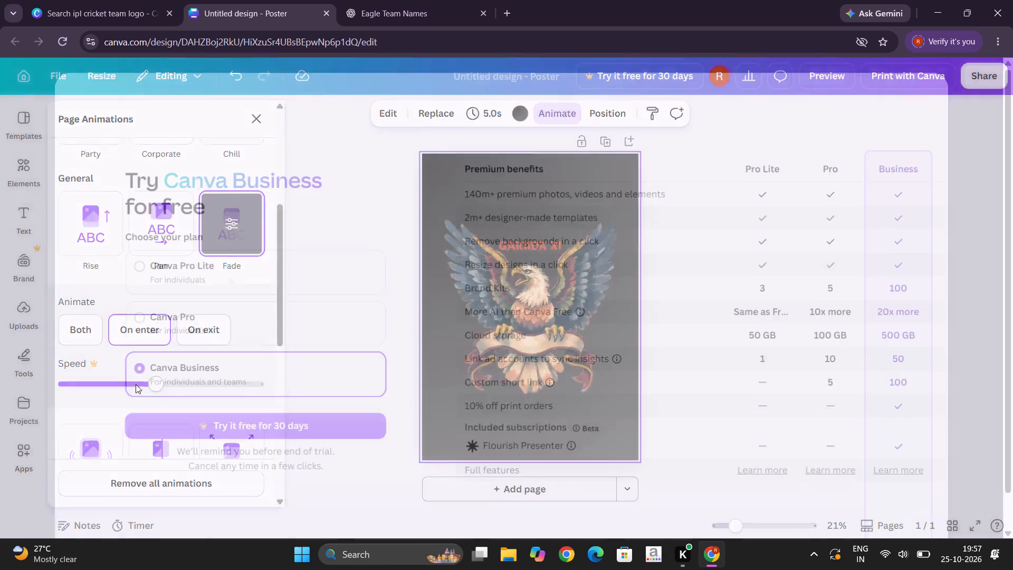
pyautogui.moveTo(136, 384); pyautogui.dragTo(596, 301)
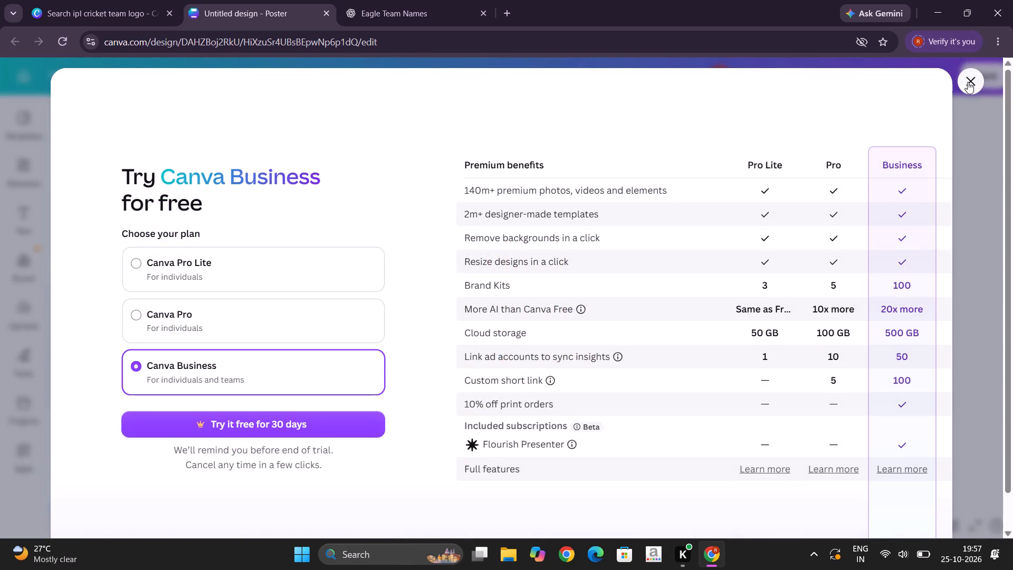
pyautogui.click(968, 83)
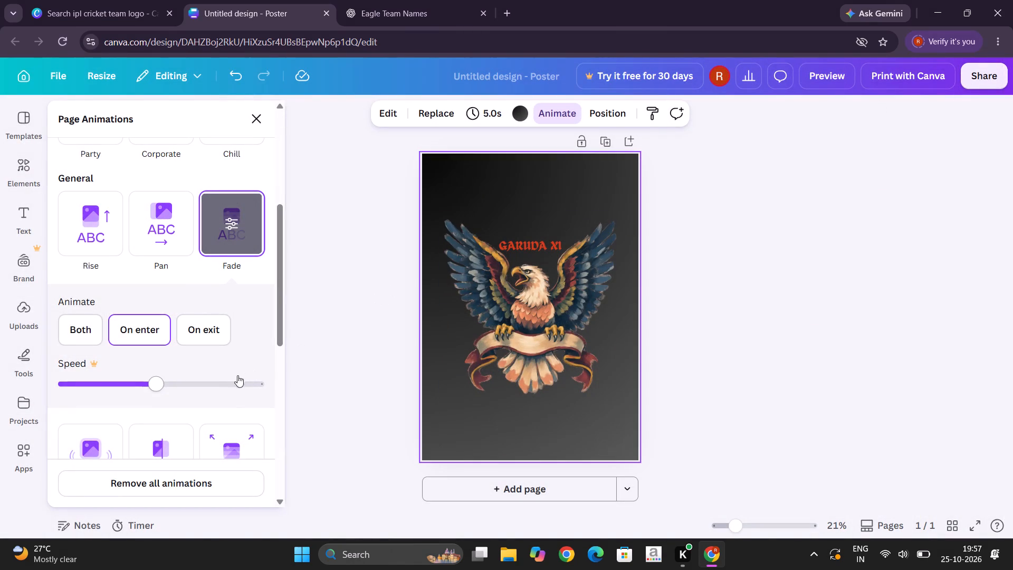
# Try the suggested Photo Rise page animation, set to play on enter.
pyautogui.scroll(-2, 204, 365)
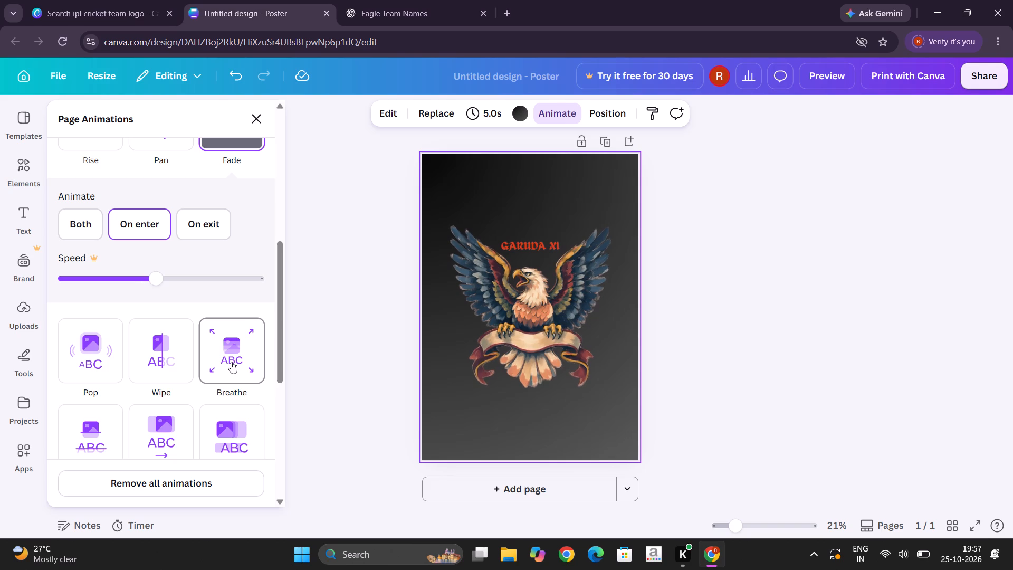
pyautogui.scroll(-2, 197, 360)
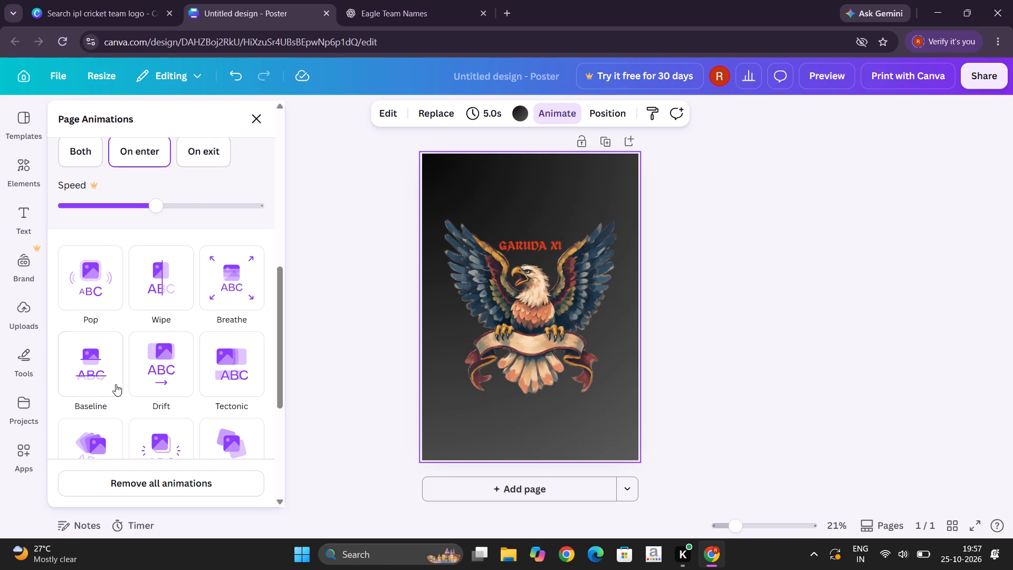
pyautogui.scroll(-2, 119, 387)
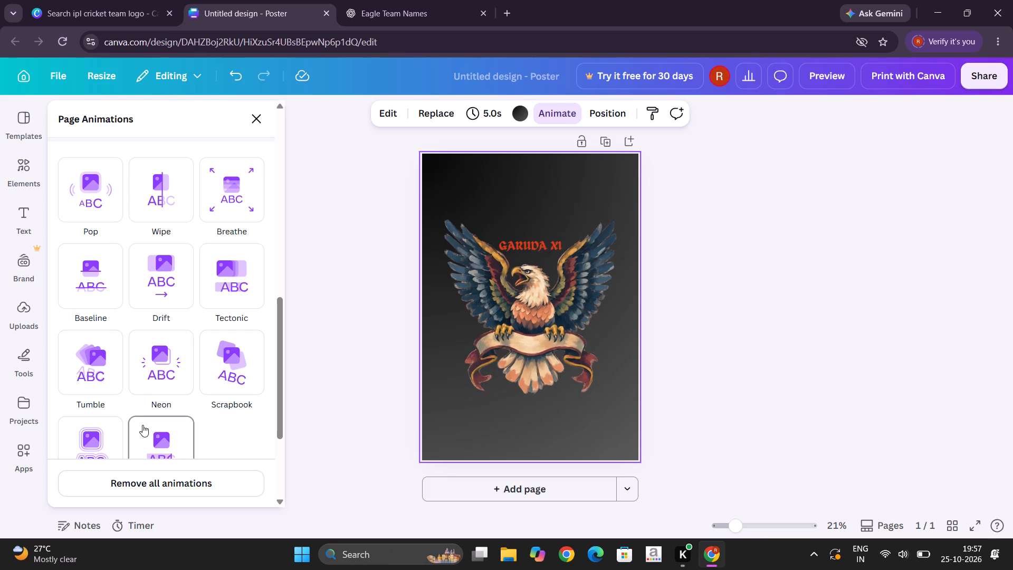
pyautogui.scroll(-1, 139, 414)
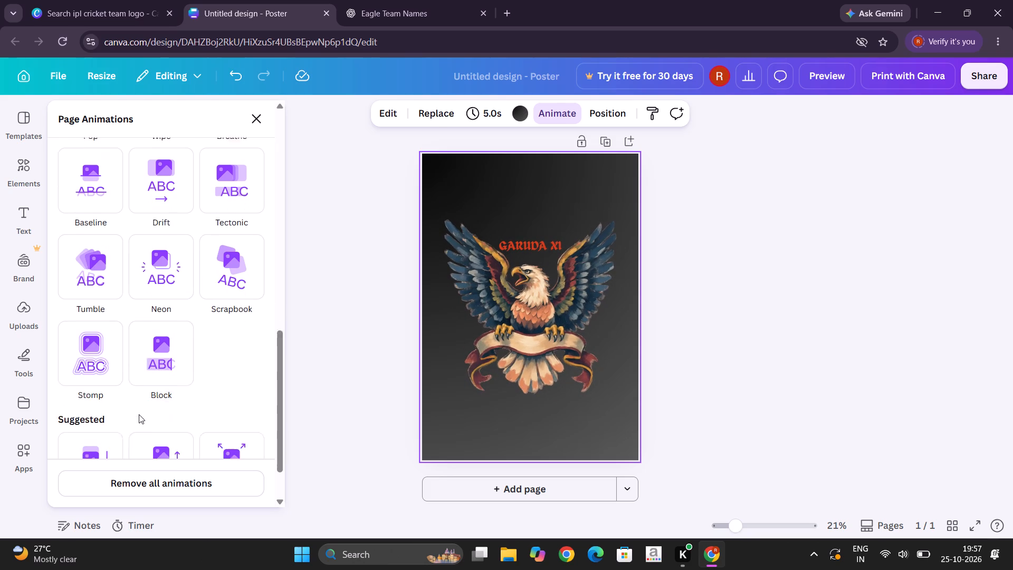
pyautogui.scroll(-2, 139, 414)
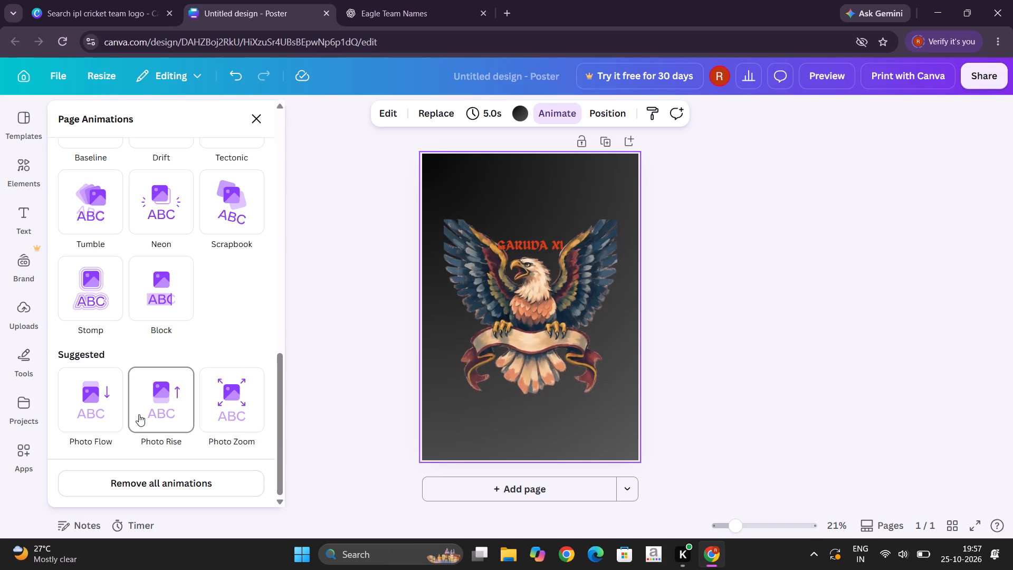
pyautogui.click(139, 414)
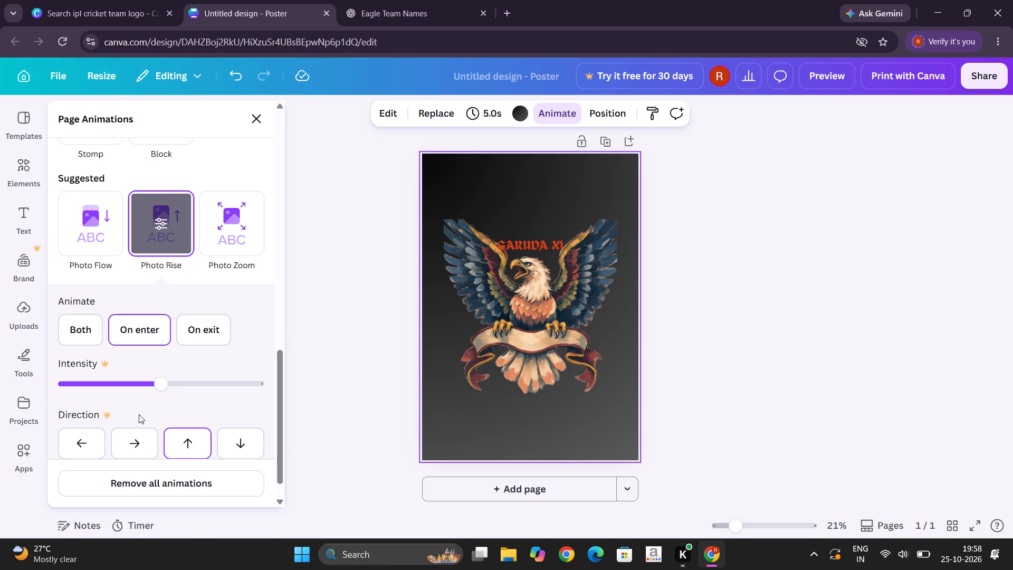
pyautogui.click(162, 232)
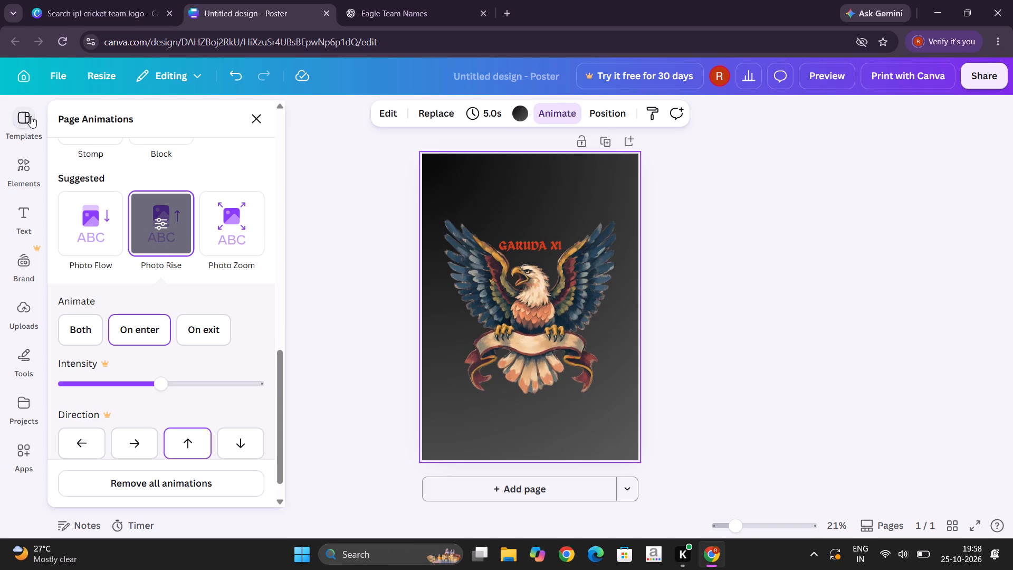
# Examine the eagle graphics in the elements library for another graphic that suits the poster.
pyautogui.click(17, 125)
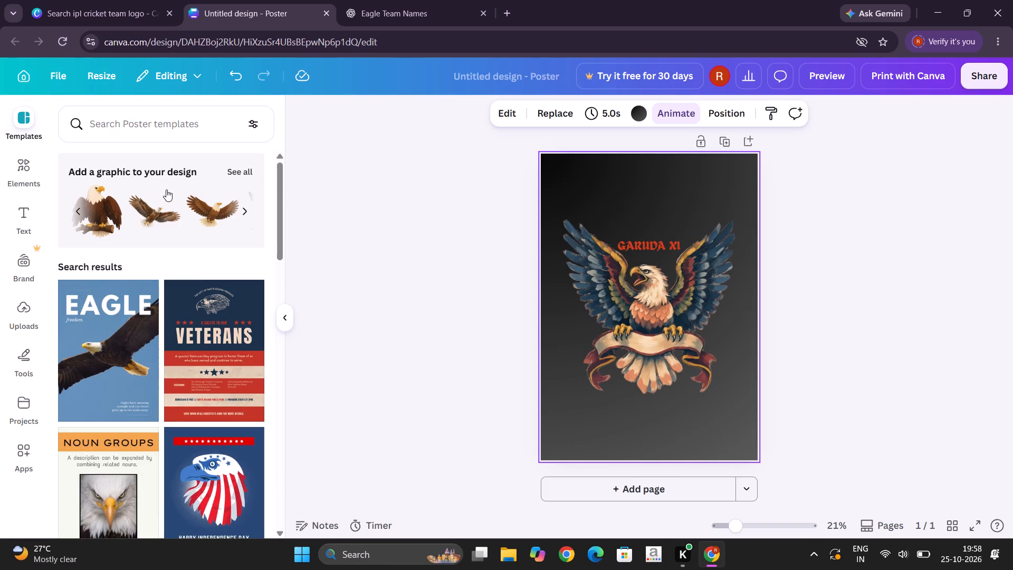
pyautogui.click(236, 166)
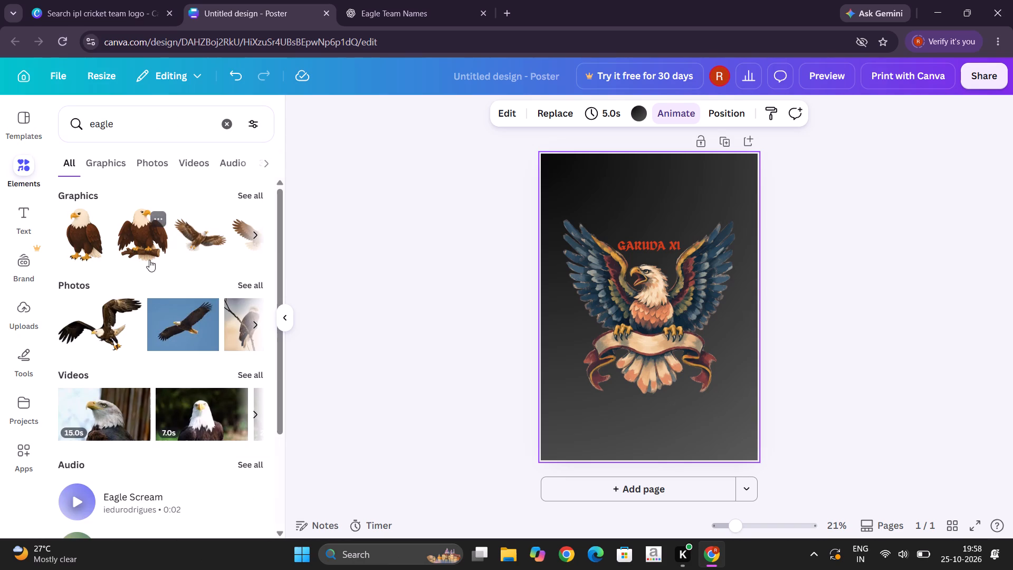
pyautogui.click(98, 162)
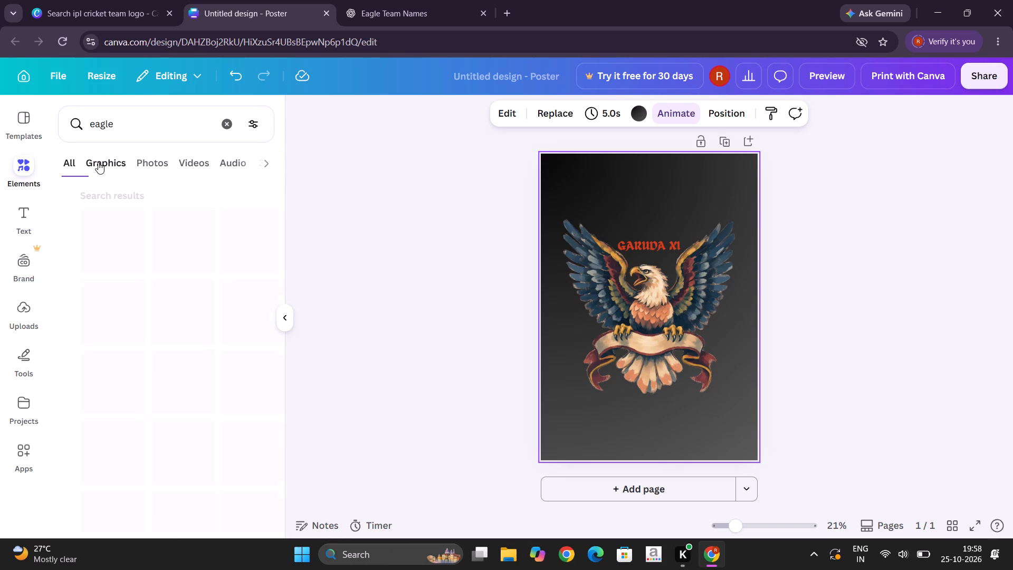
pyautogui.scroll(-2, 152, 340)
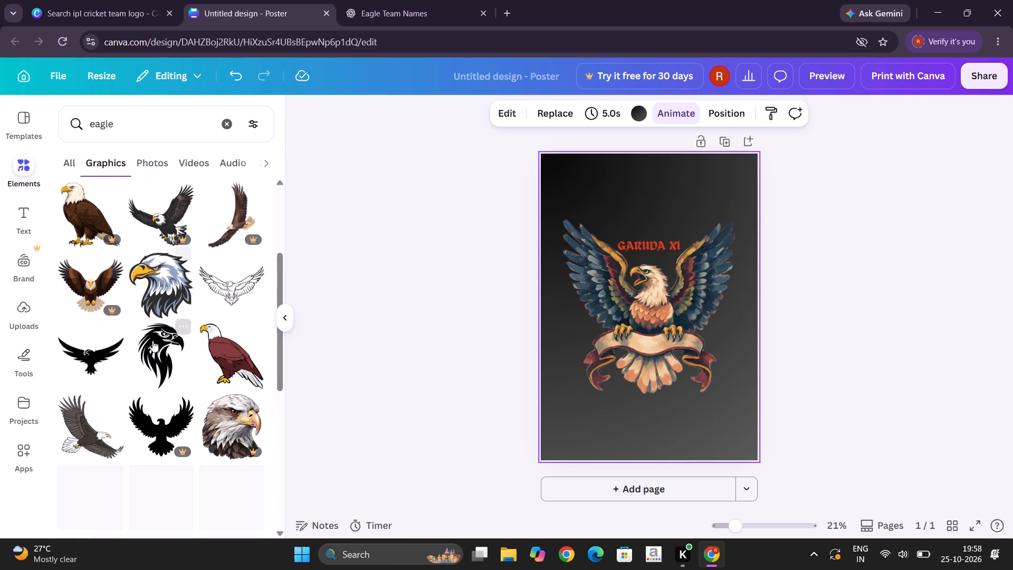
pyautogui.scroll(-5, 152, 340)
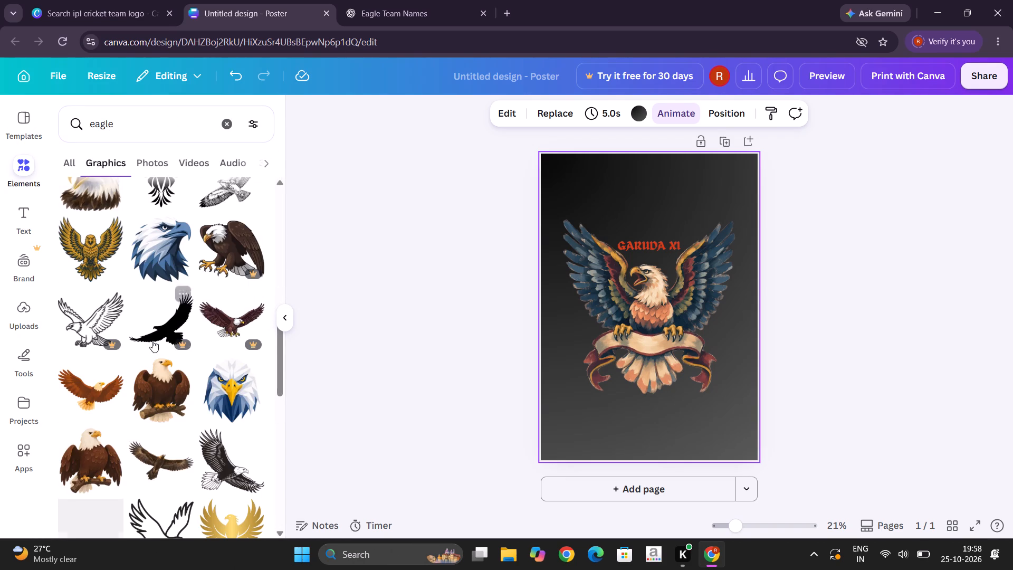
pyautogui.scroll(-6, 152, 340)
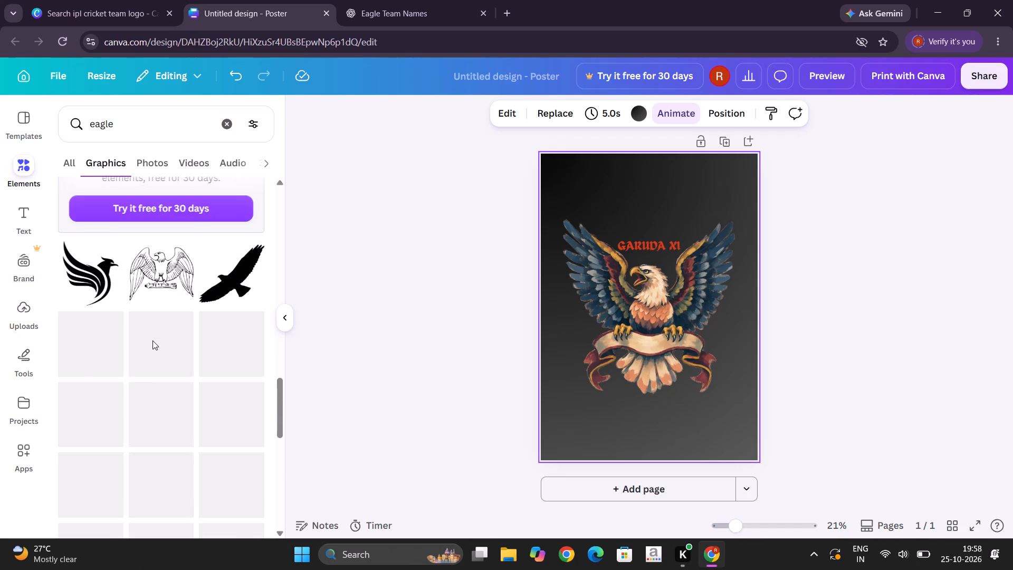
pyautogui.scroll(-6, 152, 340)
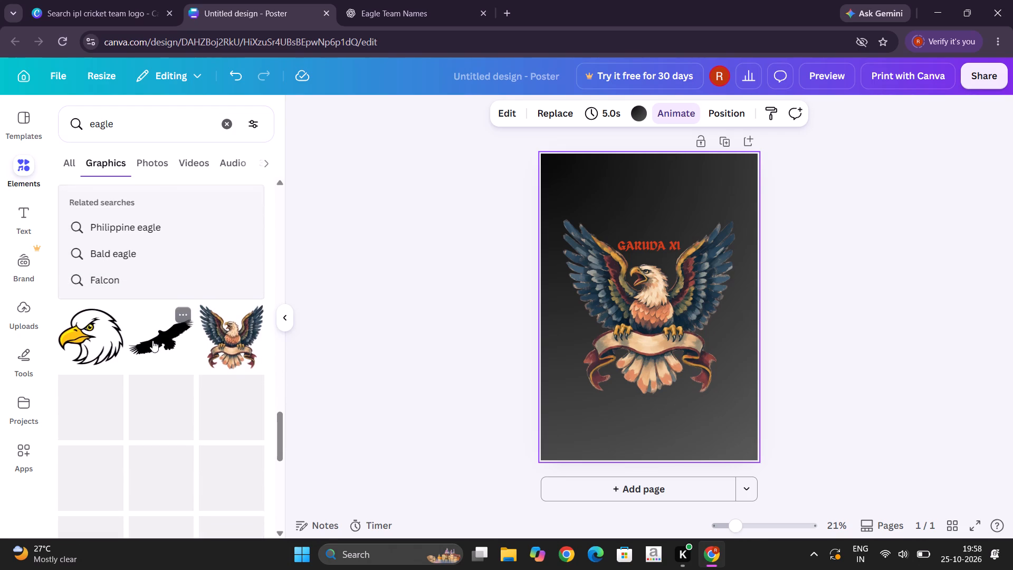
pyautogui.scroll(-3, 152, 340)
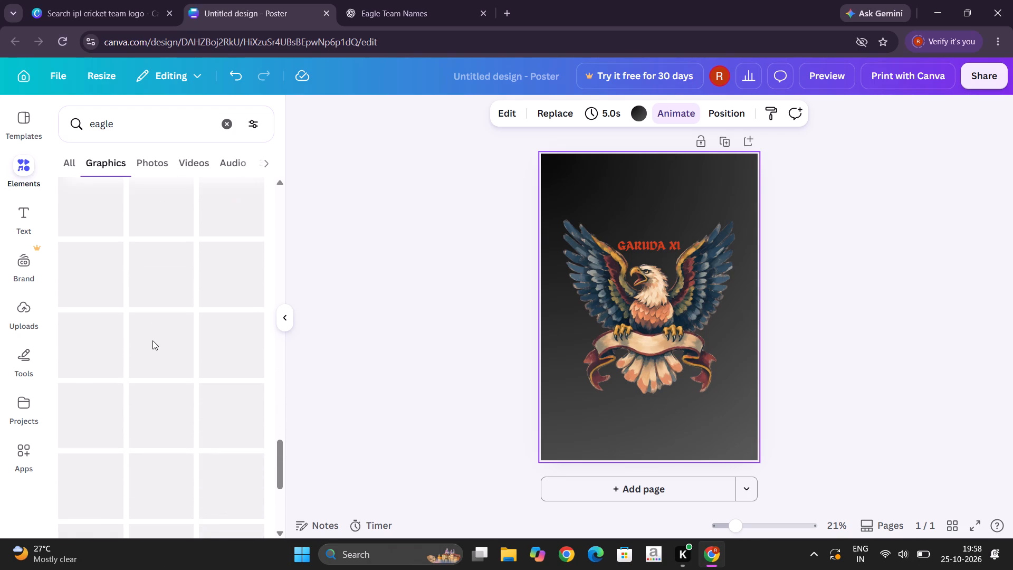
pyautogui.scroll(-6, 152, 340)
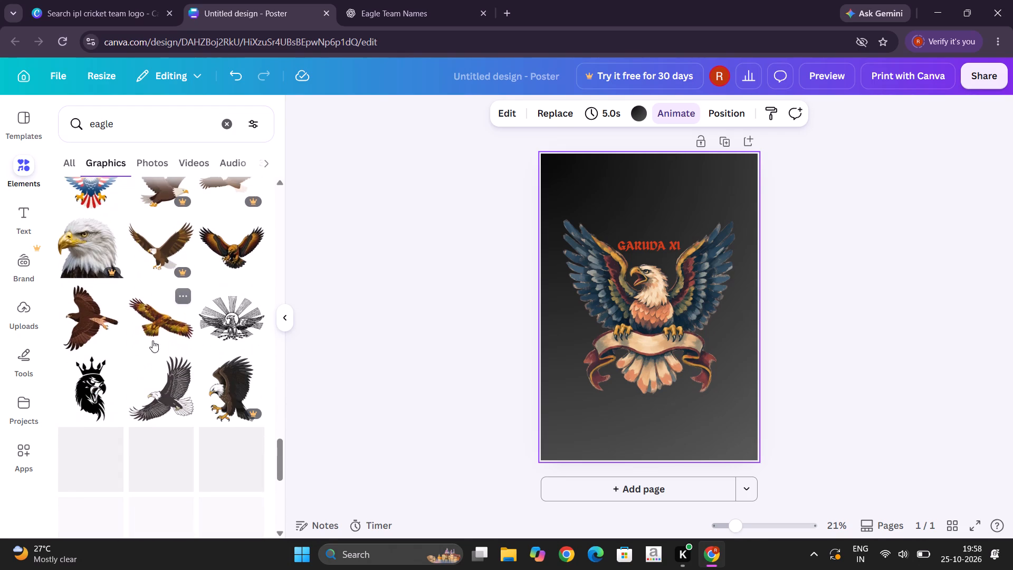
pyautogui.scroll(-5, 152, 340)
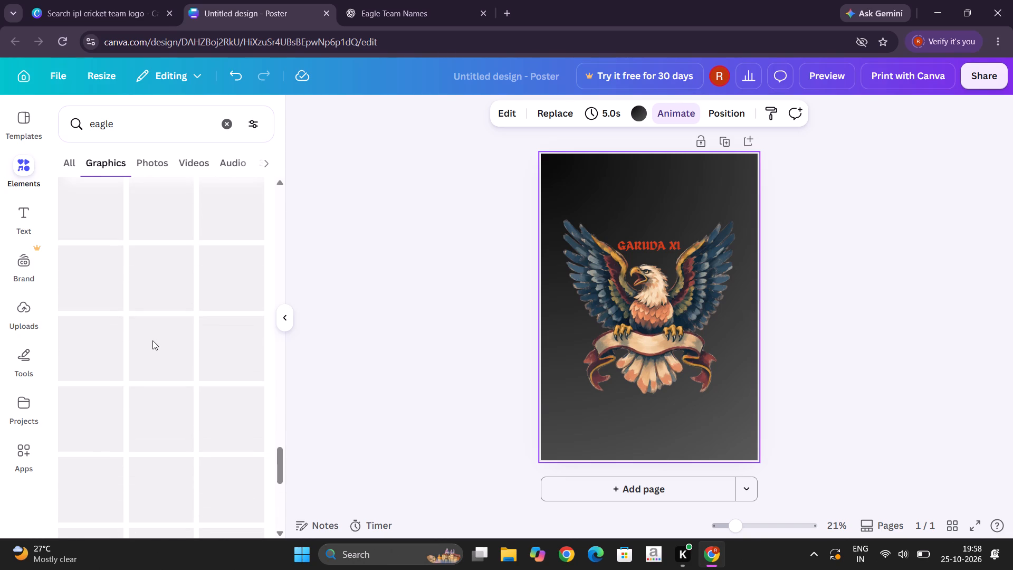
pyautogui.scroll(-7, 152, 340)
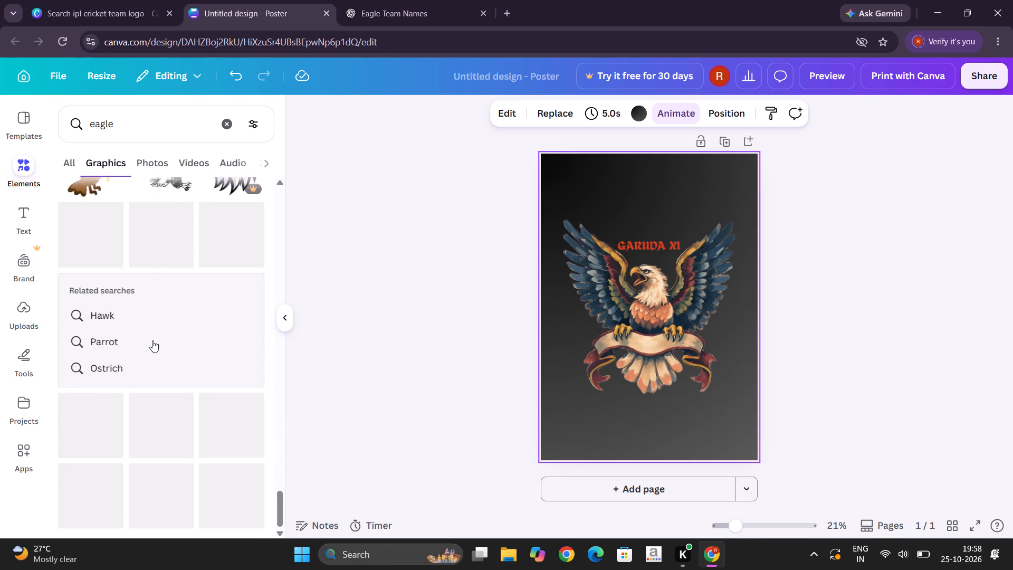
pyautogui.scroll(-1, 152, 340)
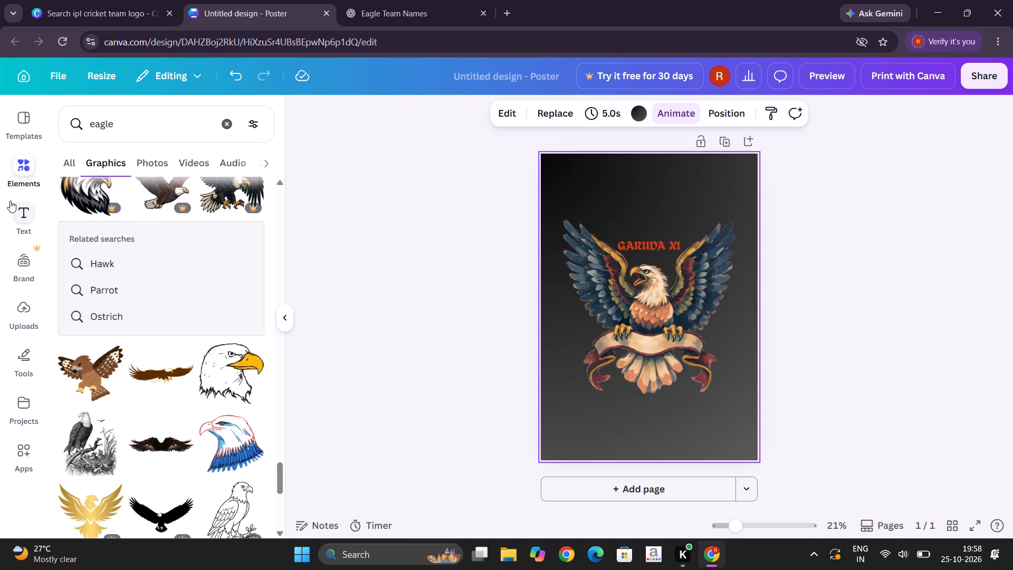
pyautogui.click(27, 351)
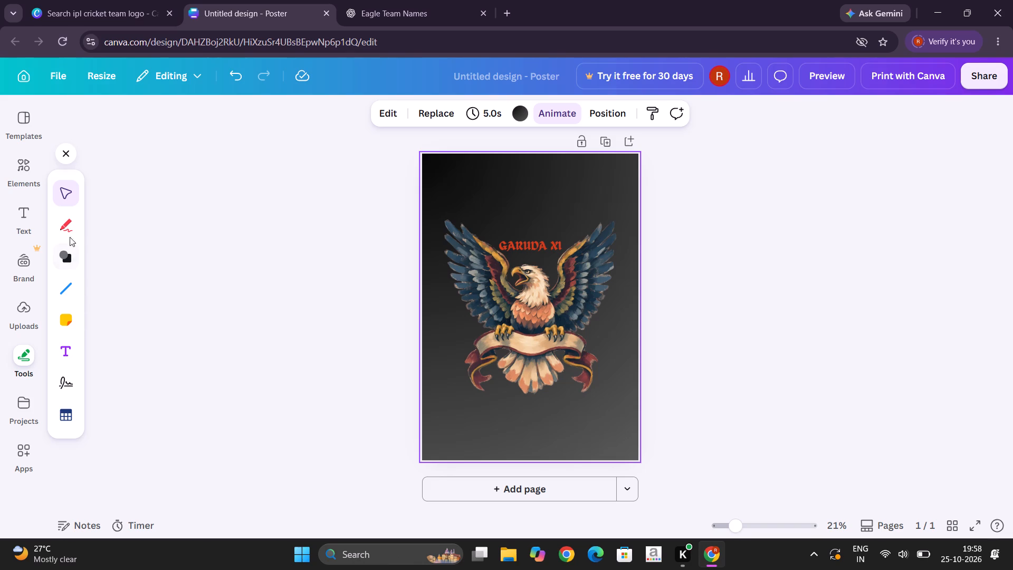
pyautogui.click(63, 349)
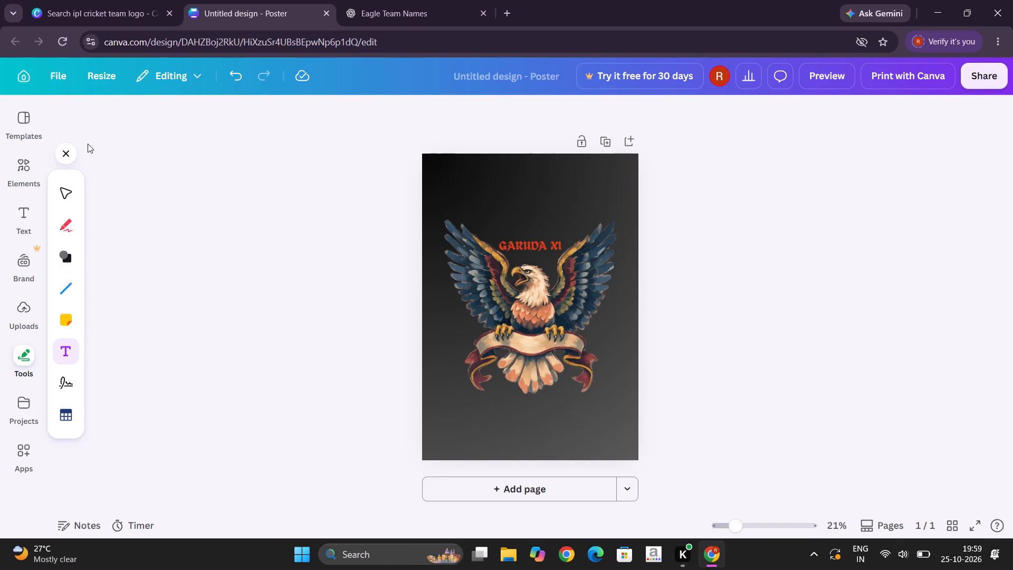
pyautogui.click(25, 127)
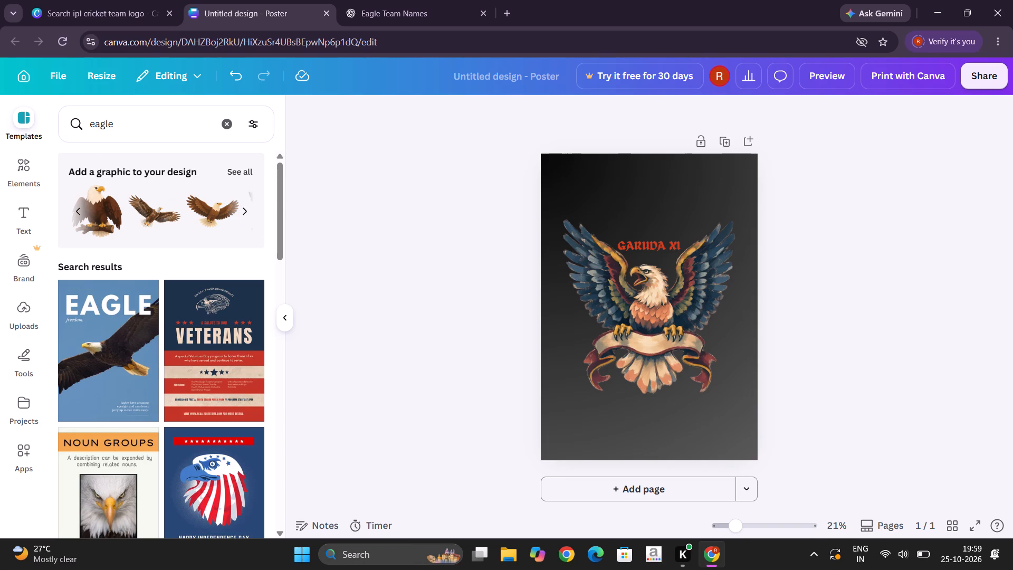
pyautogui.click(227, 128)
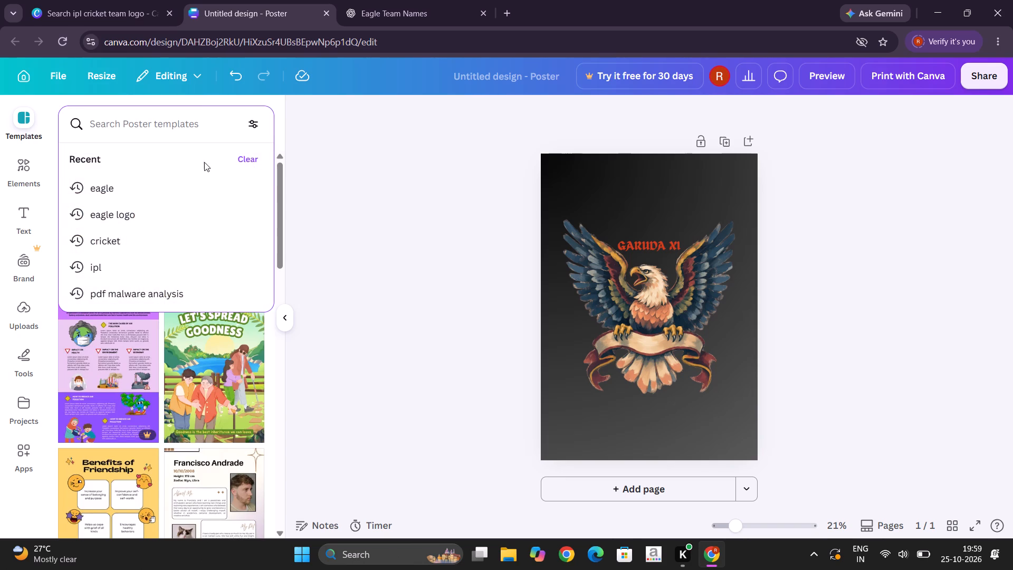
# Look through further eagle graphics in the elements library and clear the eagle search.
pyautogui.click(19, 180)
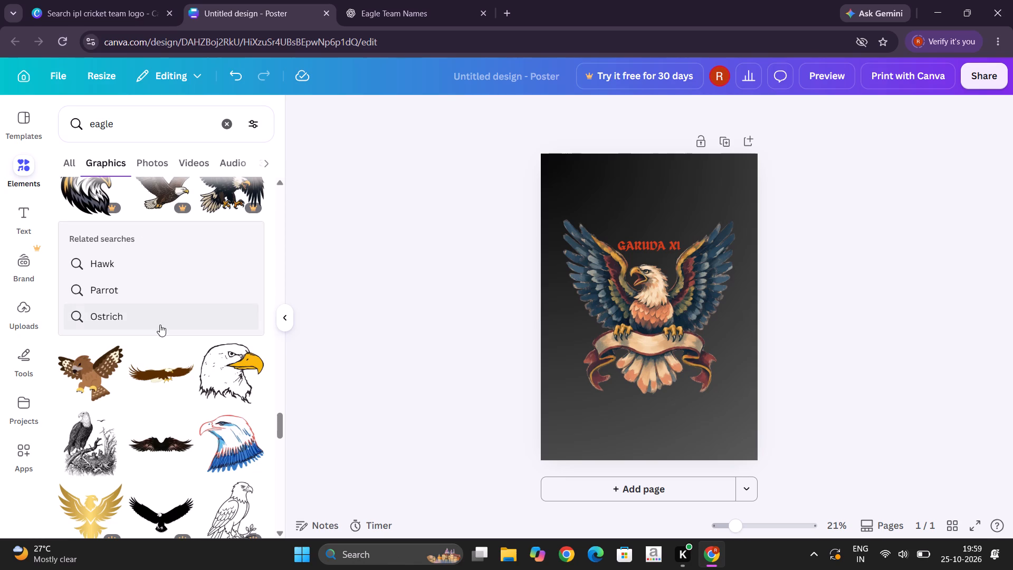
pyautogui.scroll(-6, 157, 343)
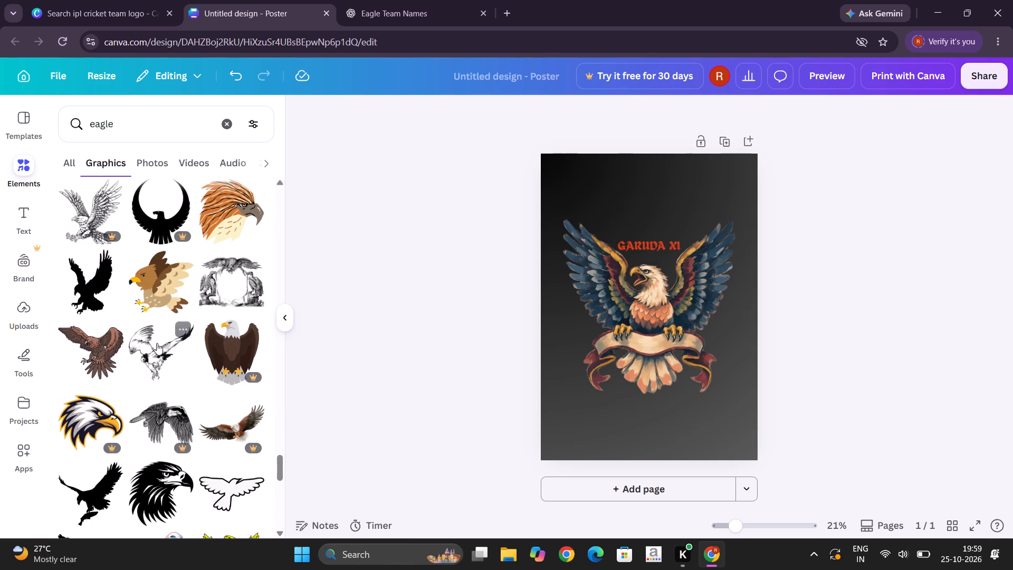
pyautogui.scroll(-5, 157, 343)
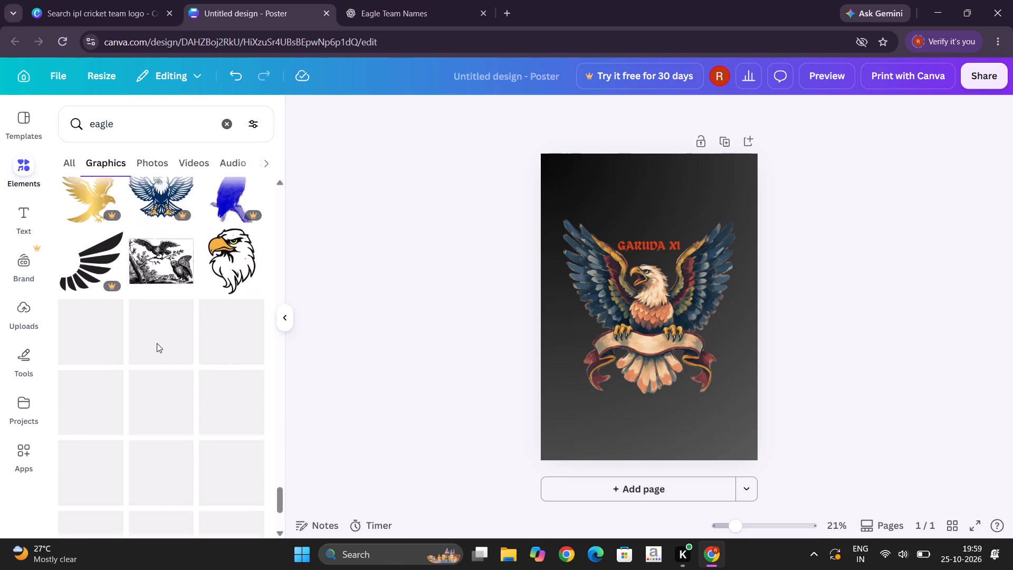
pyautogui.scroll(-4, 157, 343)
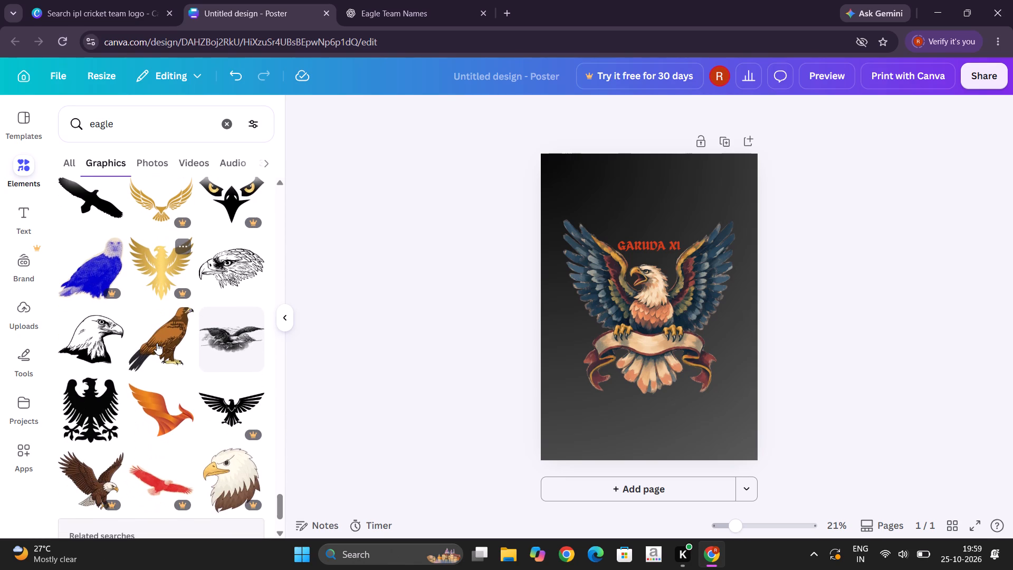
pyautogui.scroll(-3, 157, 343)
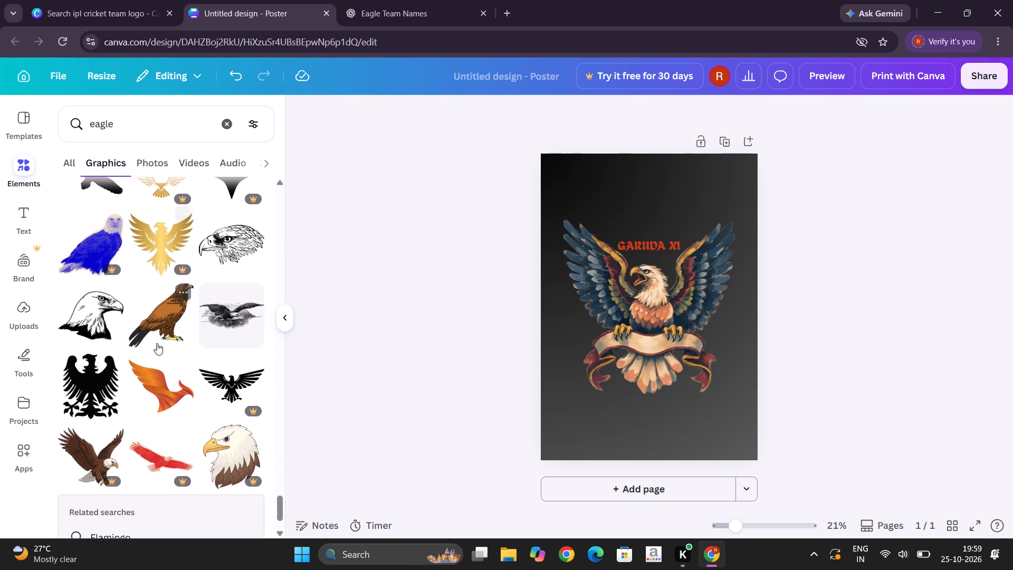
pyautogui.scroll(-6, 157, 343)
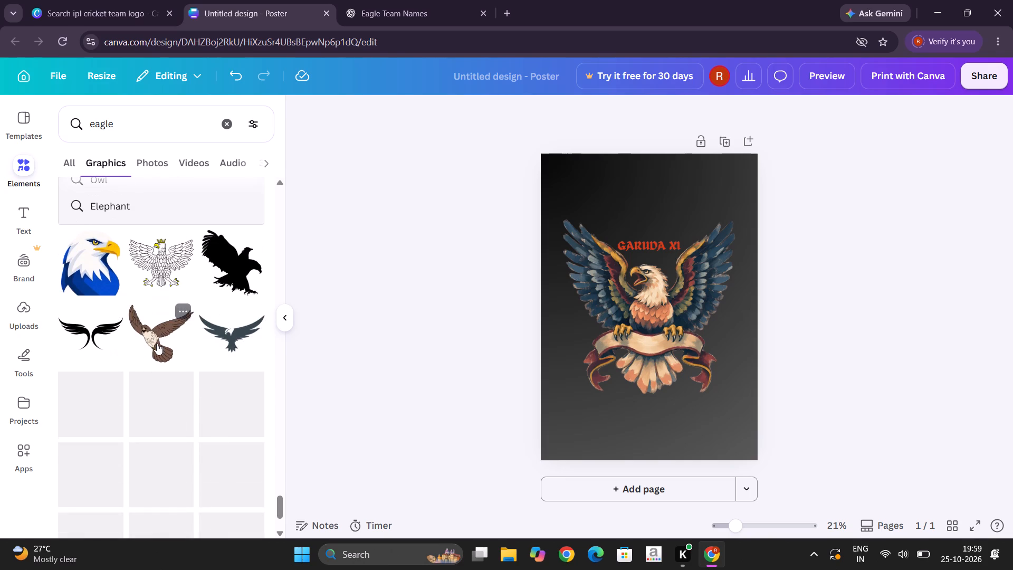
pyautogui.scroll(-1, 157, 343)
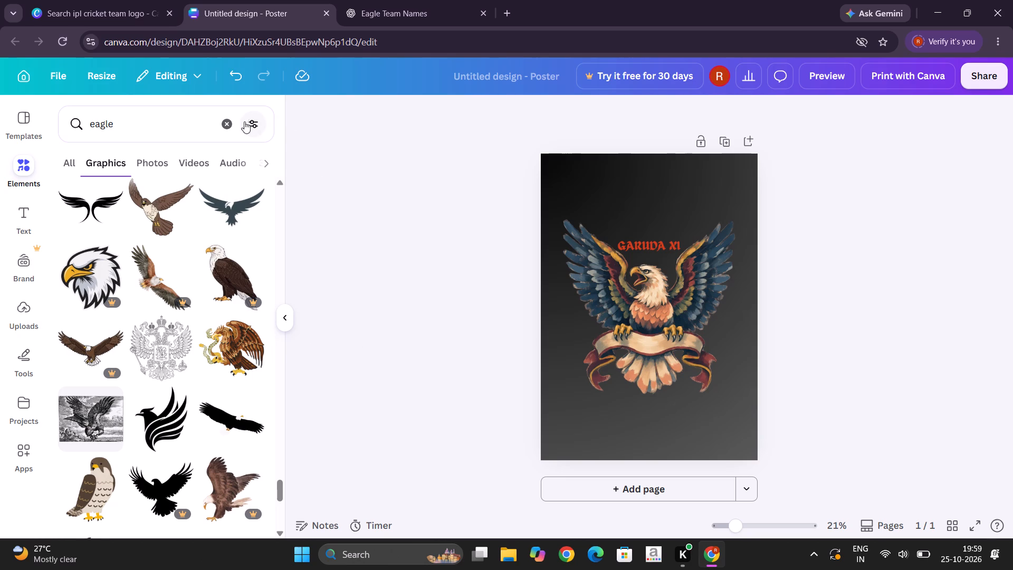
pyautogui.click(220, 121)
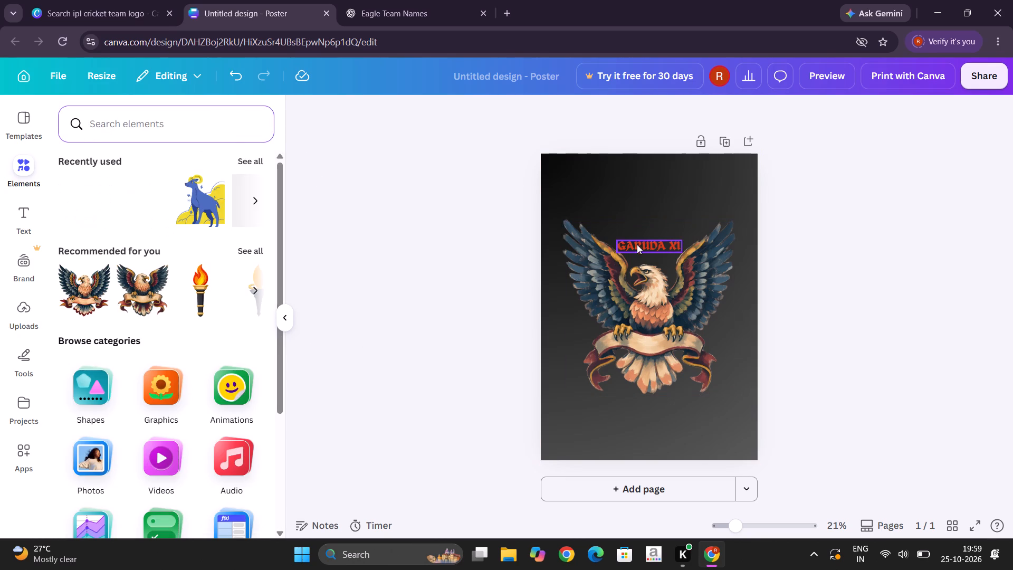
# Apply the suggested Photo Zoom animation to the whole poster page, playing on enter.
pyautogui.click(639, 252)
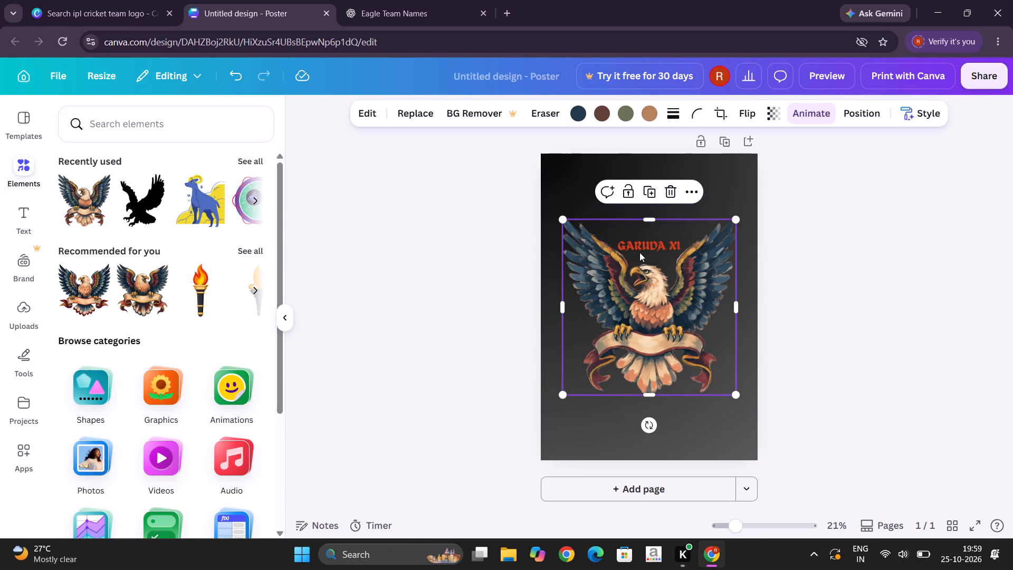
pyautogui.click(570, 170)
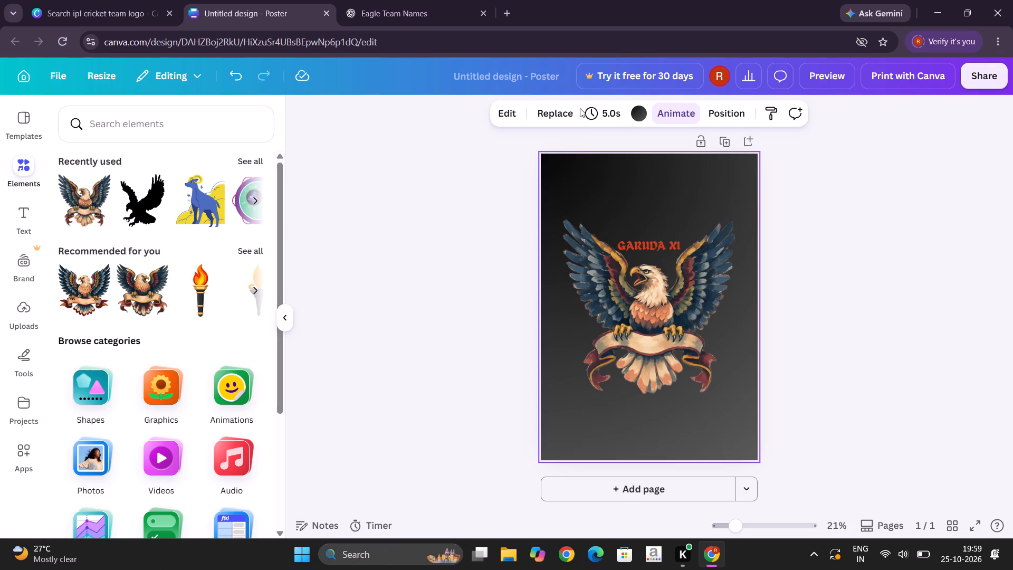
pyautogui.click(684, 110)
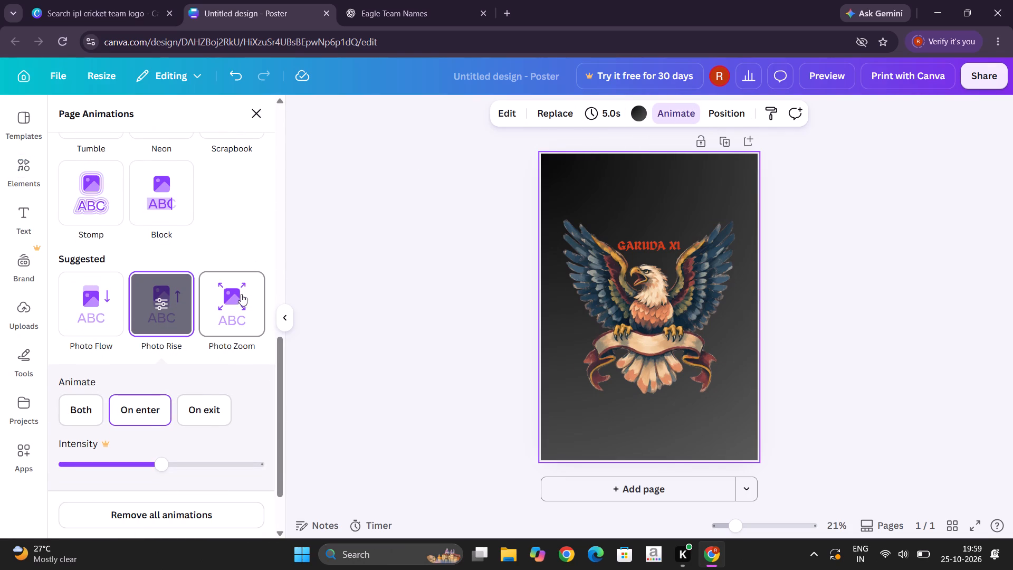
pyautogui.click(238, 298)
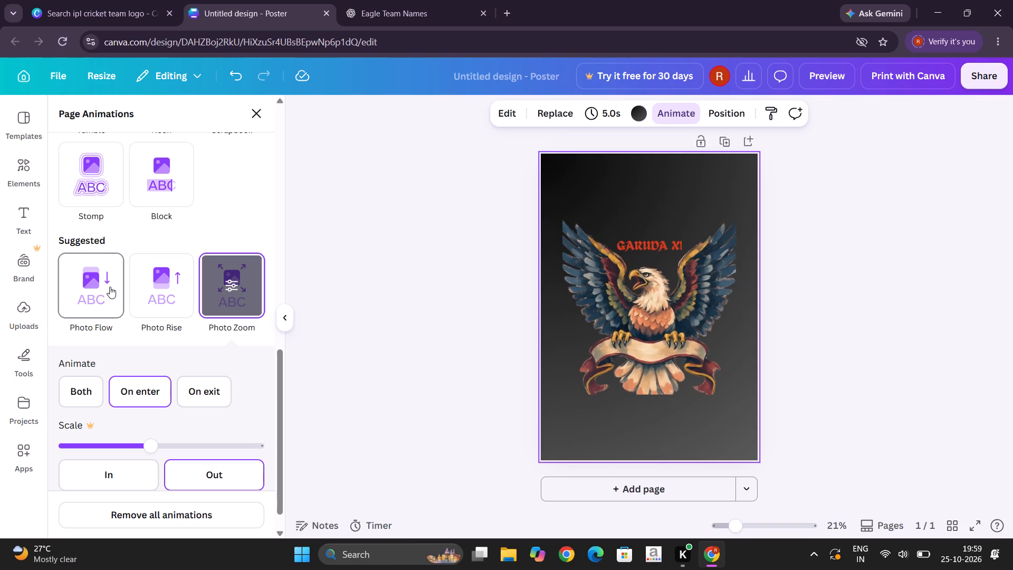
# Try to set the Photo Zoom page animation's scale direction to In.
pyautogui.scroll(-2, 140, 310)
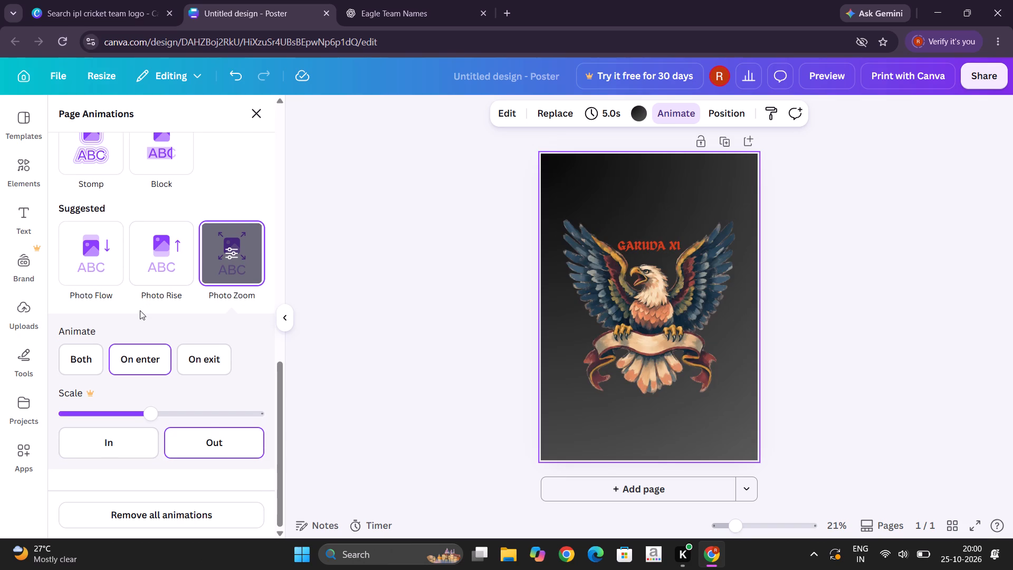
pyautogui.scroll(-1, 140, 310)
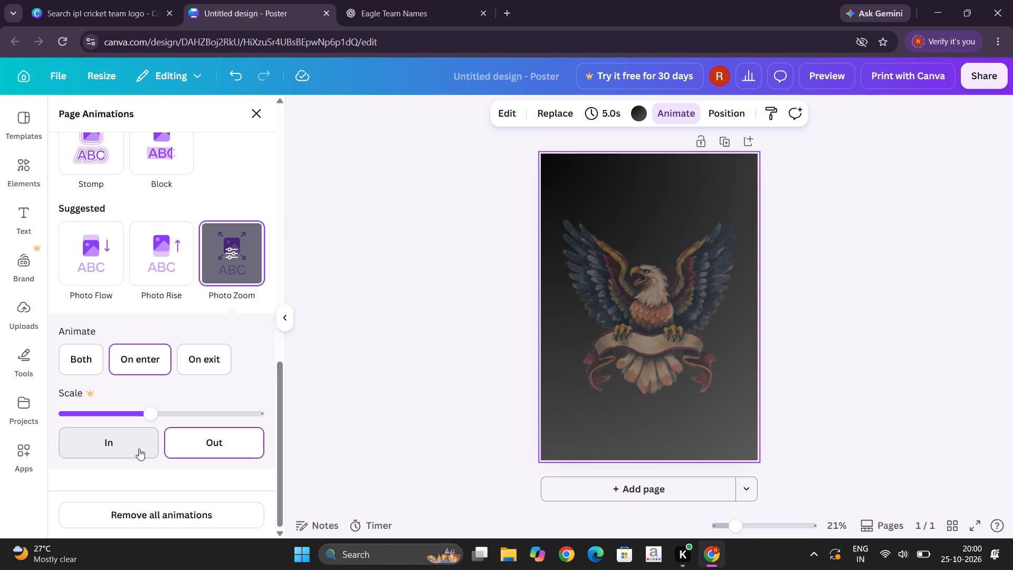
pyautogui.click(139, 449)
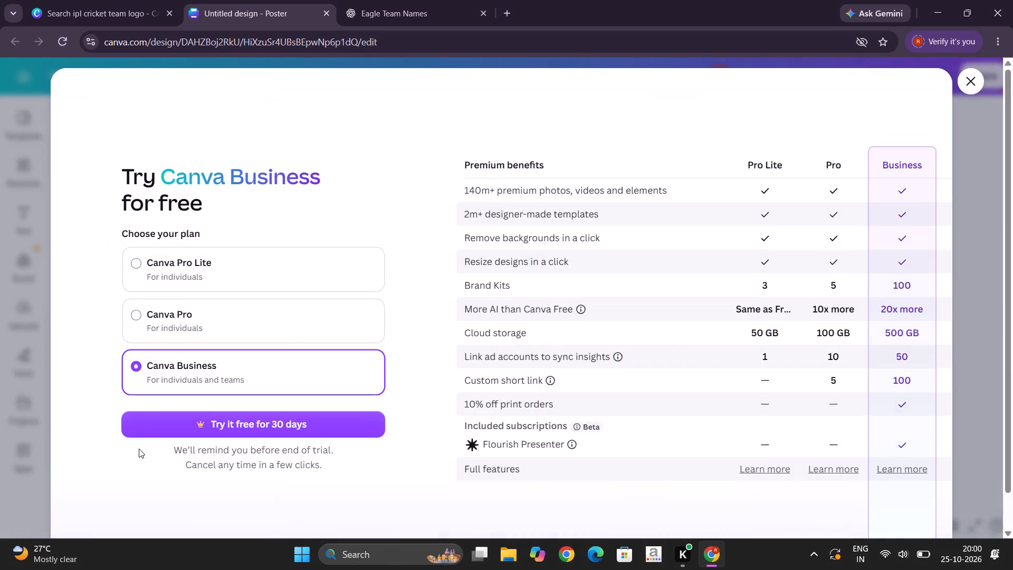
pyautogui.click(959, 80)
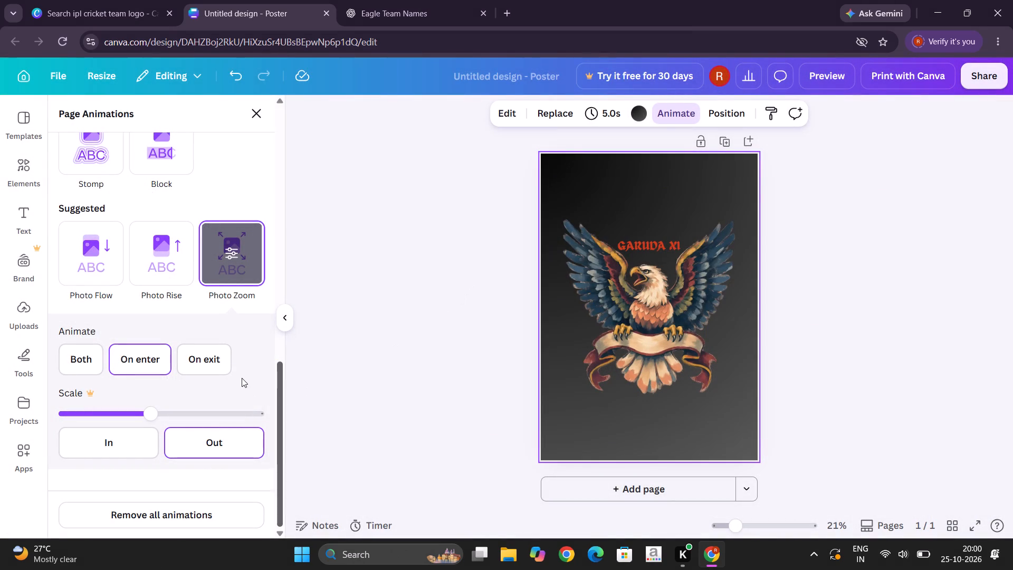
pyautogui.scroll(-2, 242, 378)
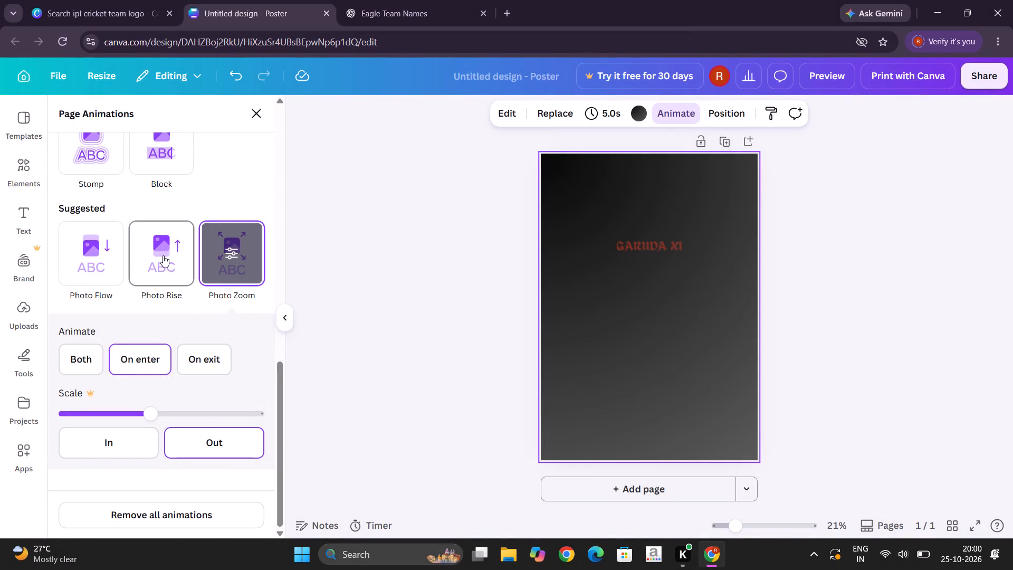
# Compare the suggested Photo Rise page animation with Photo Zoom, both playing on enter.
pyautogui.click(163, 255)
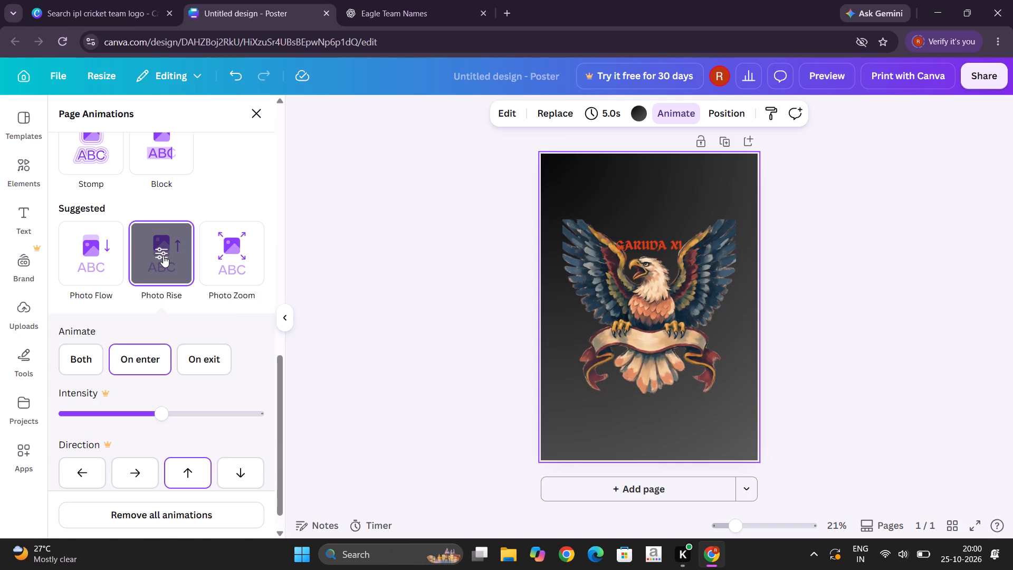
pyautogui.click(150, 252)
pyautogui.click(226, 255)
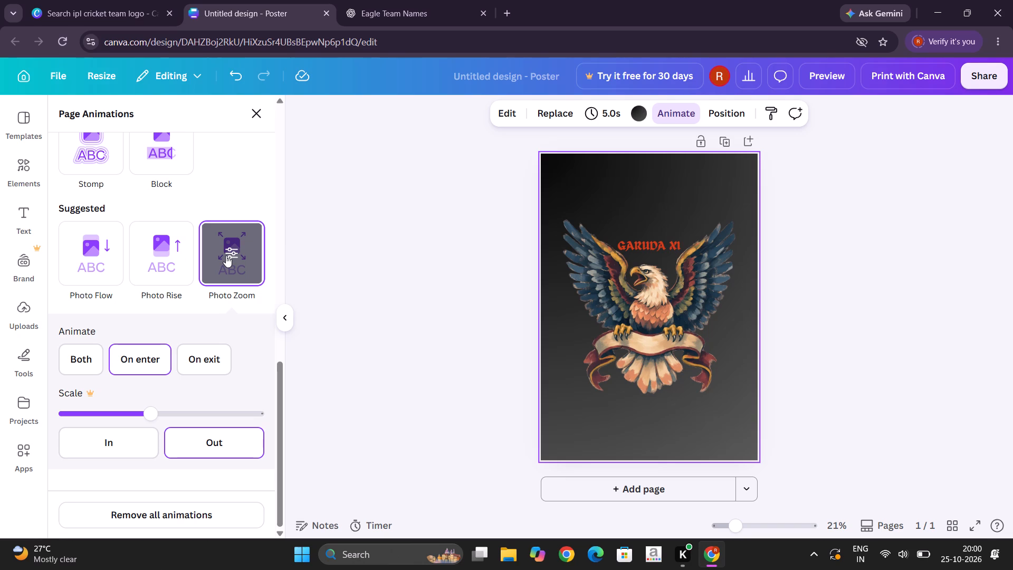
# Try the Stomp, Neon and Scrapbook page animations on the poster and choose Stomp.
pyautogui.click(96, 153)
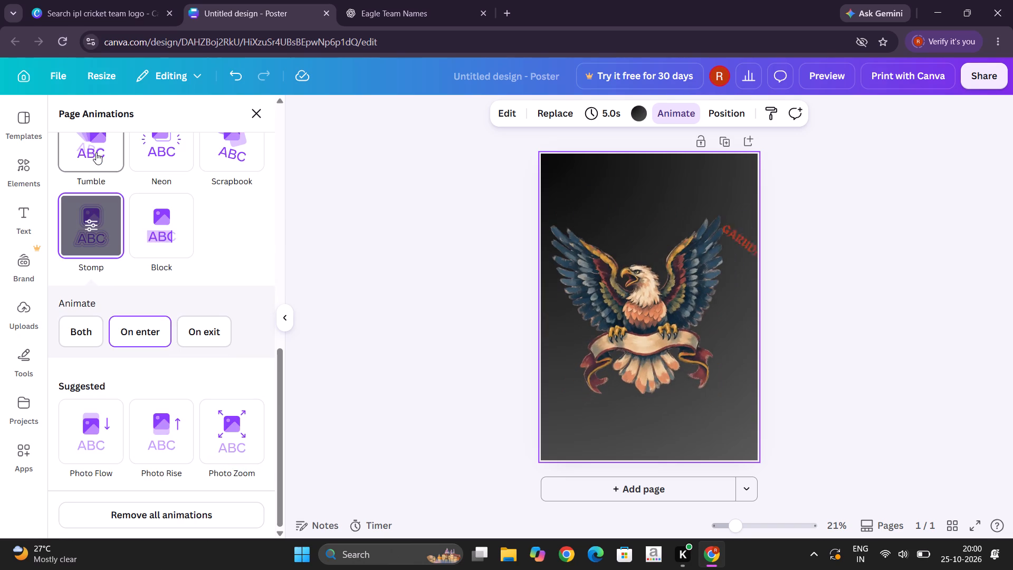
pyautogui.click(154, 144)
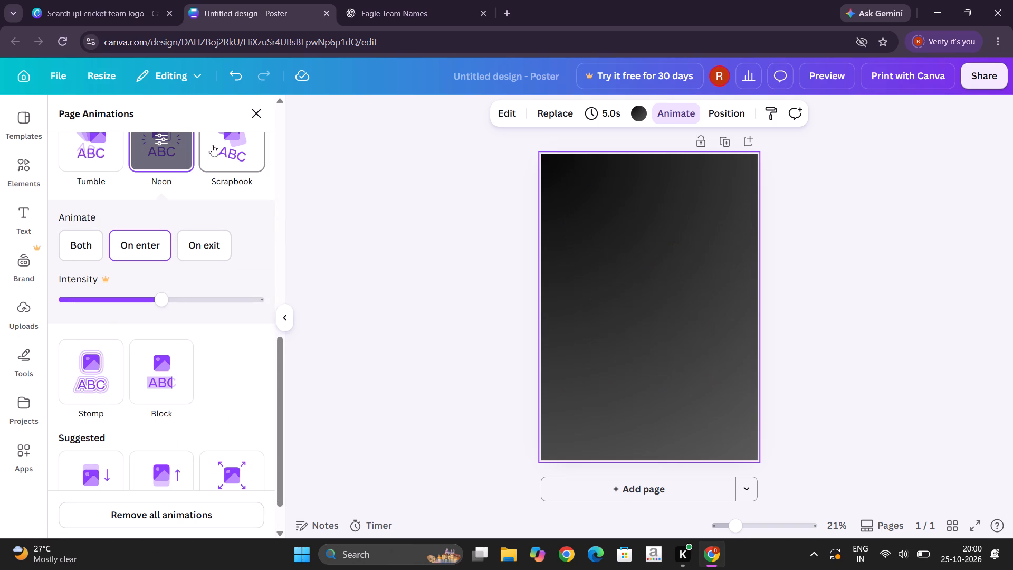
pyautogui.click(224, 149)
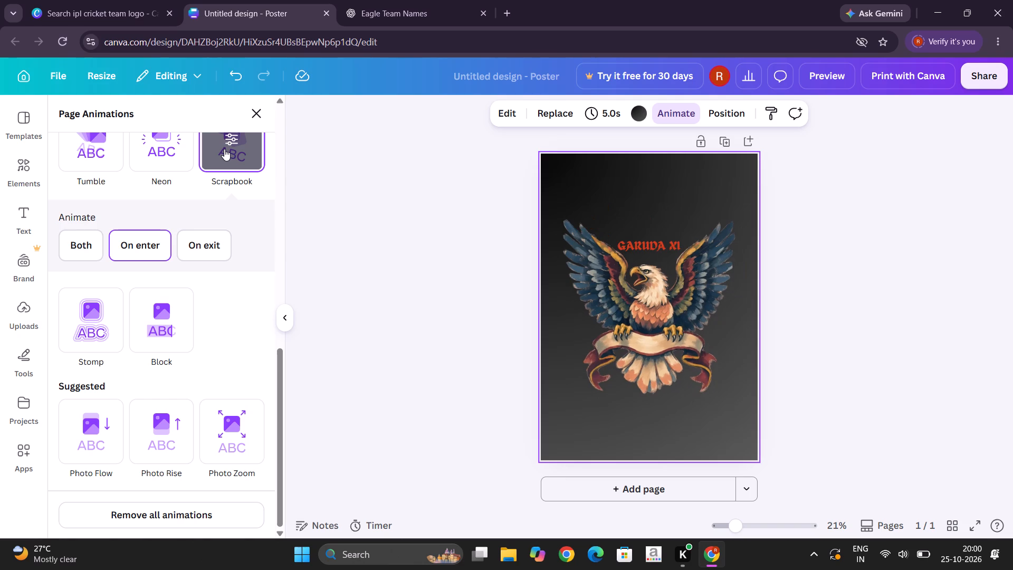
pyautogui.click(85, 308)
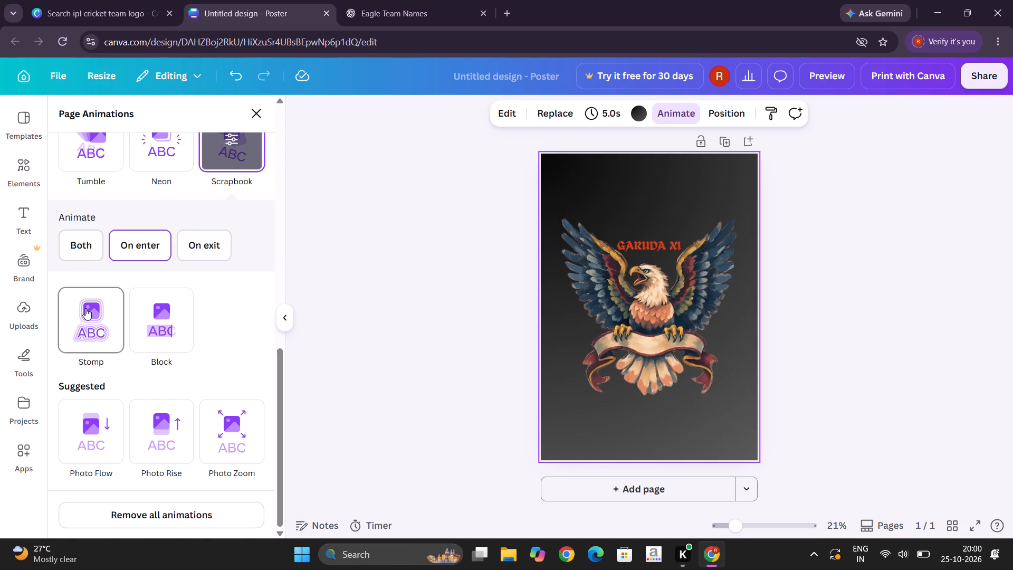
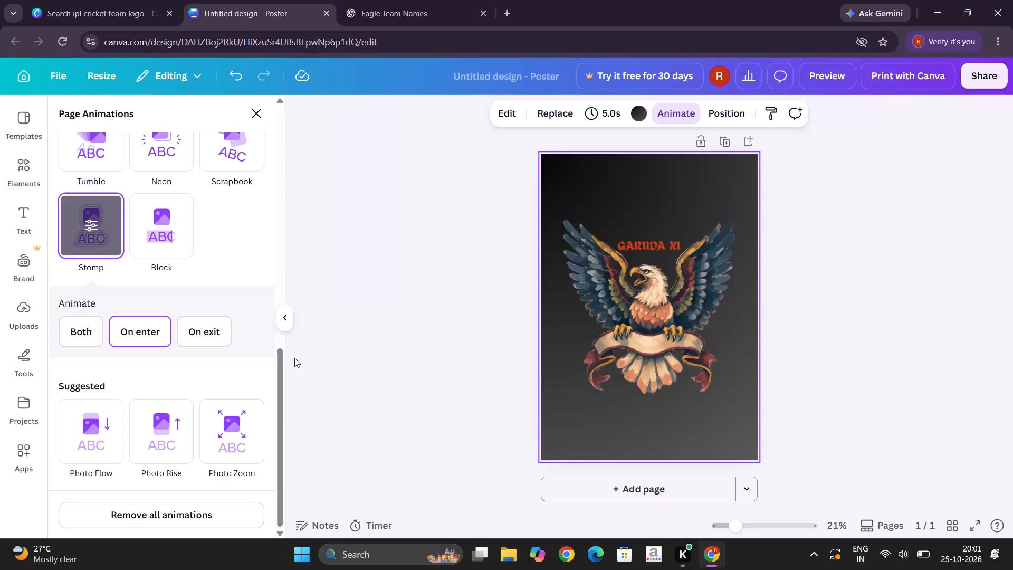
# Try the Block and Stomp page animations on the poster, then choose the suggested Photo Rise, playing on enter.
pyautogui.click(168, 247)
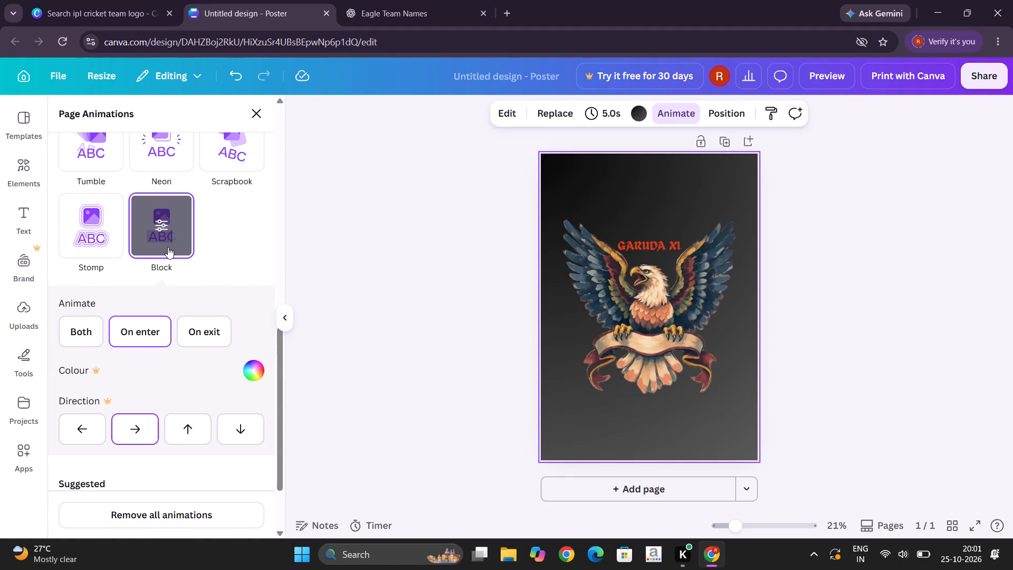
pyautogui.click(163, 233)
pyautogui.click(95, 233)
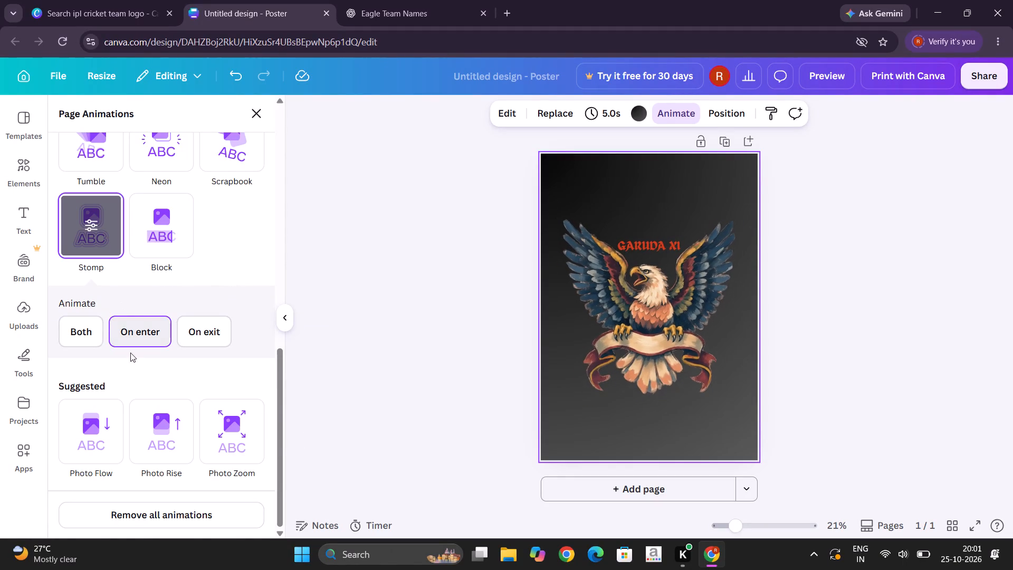
pyautogui.click(165, 430)
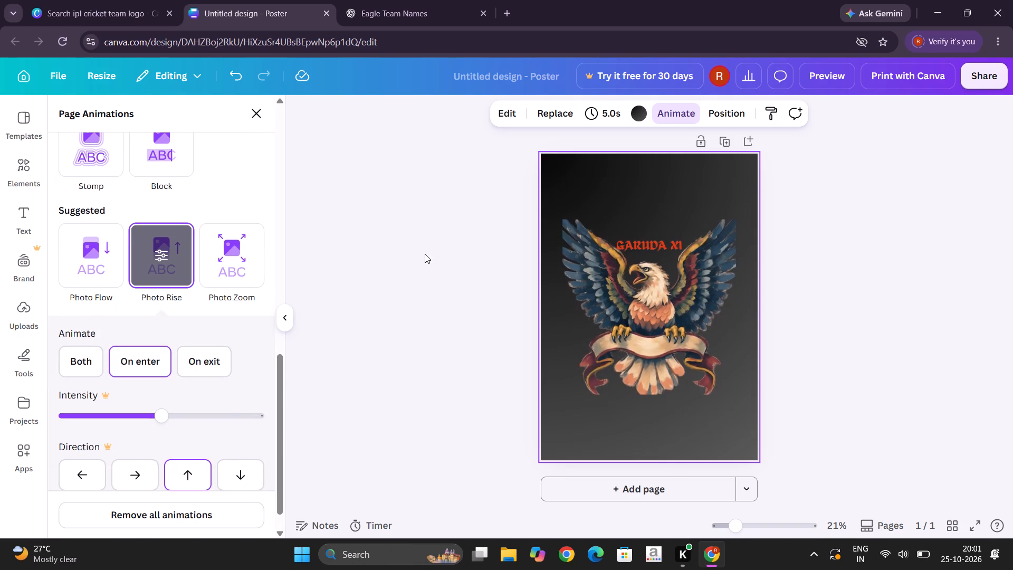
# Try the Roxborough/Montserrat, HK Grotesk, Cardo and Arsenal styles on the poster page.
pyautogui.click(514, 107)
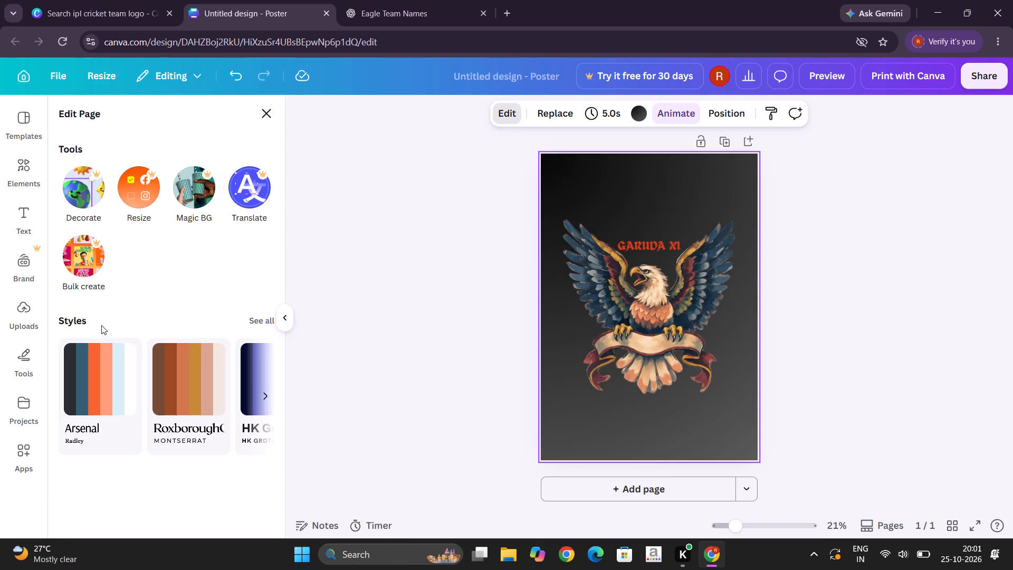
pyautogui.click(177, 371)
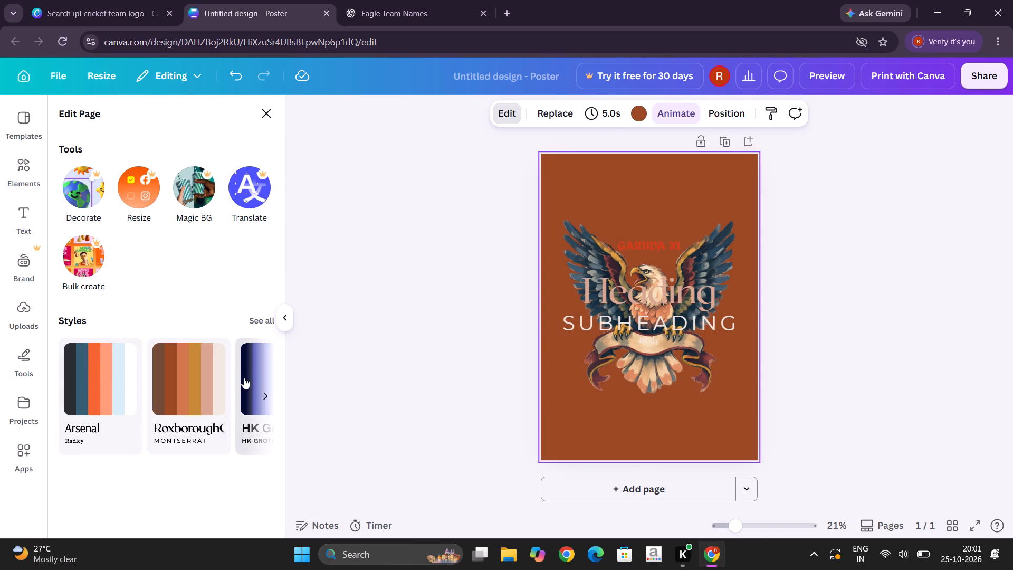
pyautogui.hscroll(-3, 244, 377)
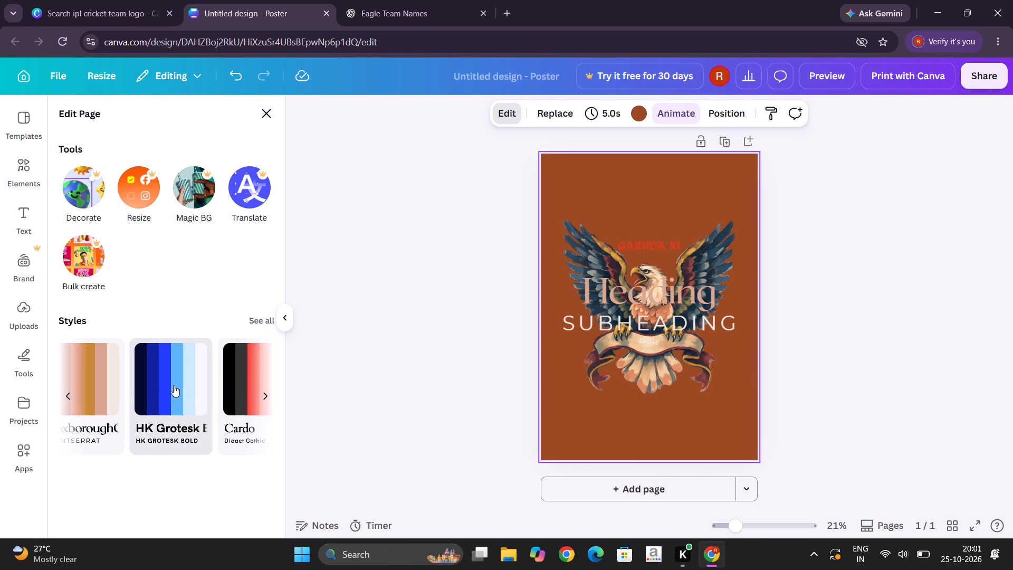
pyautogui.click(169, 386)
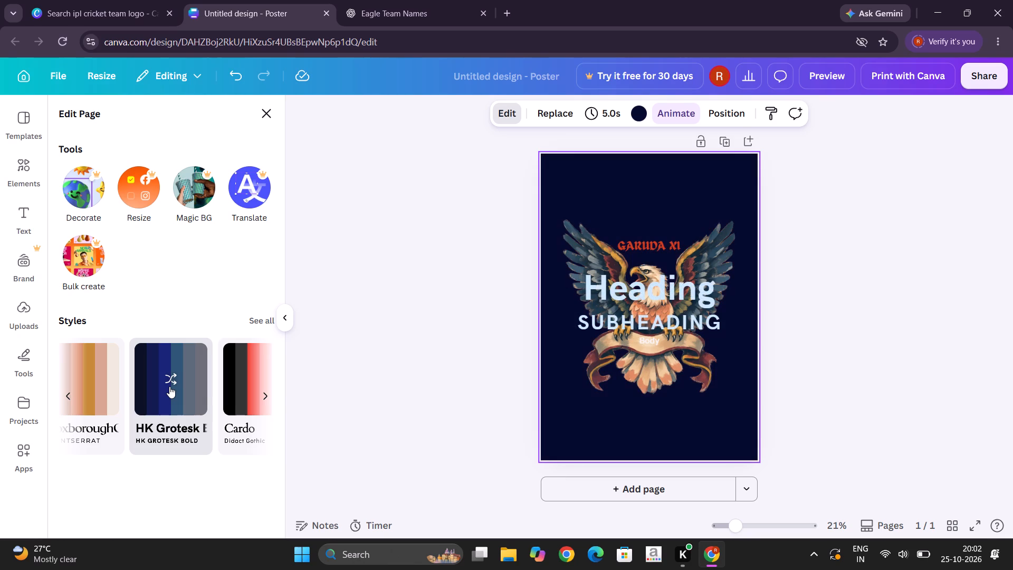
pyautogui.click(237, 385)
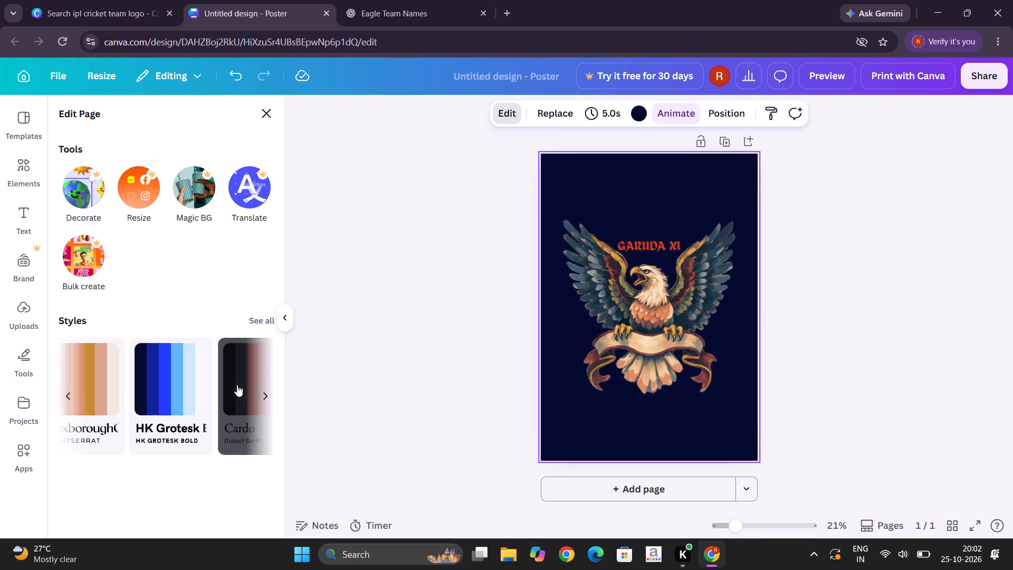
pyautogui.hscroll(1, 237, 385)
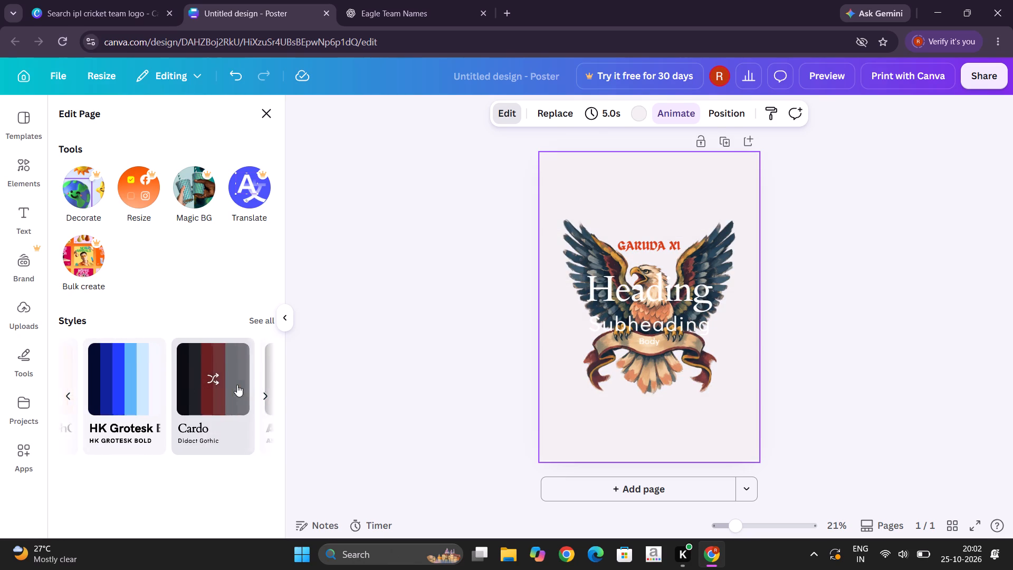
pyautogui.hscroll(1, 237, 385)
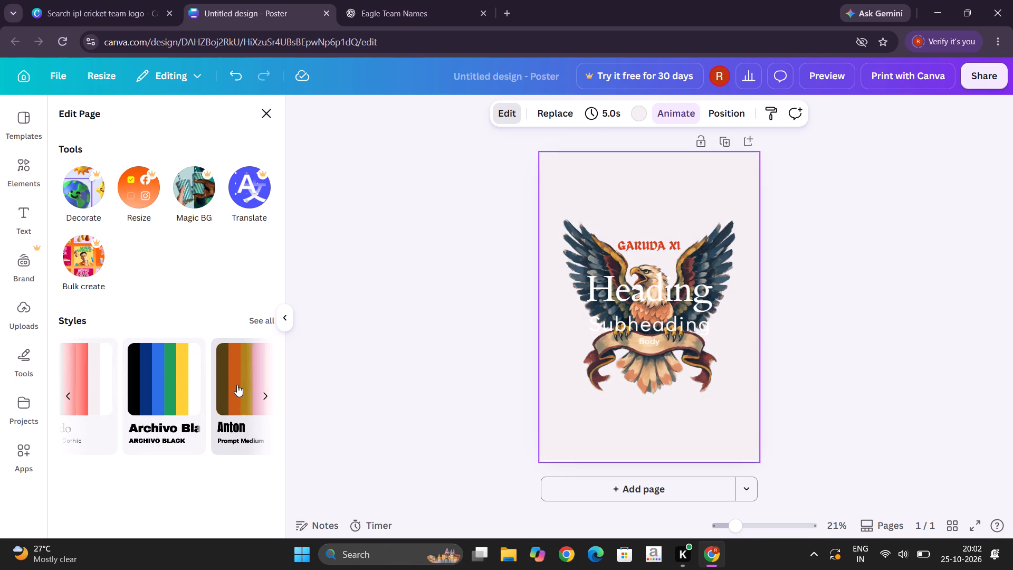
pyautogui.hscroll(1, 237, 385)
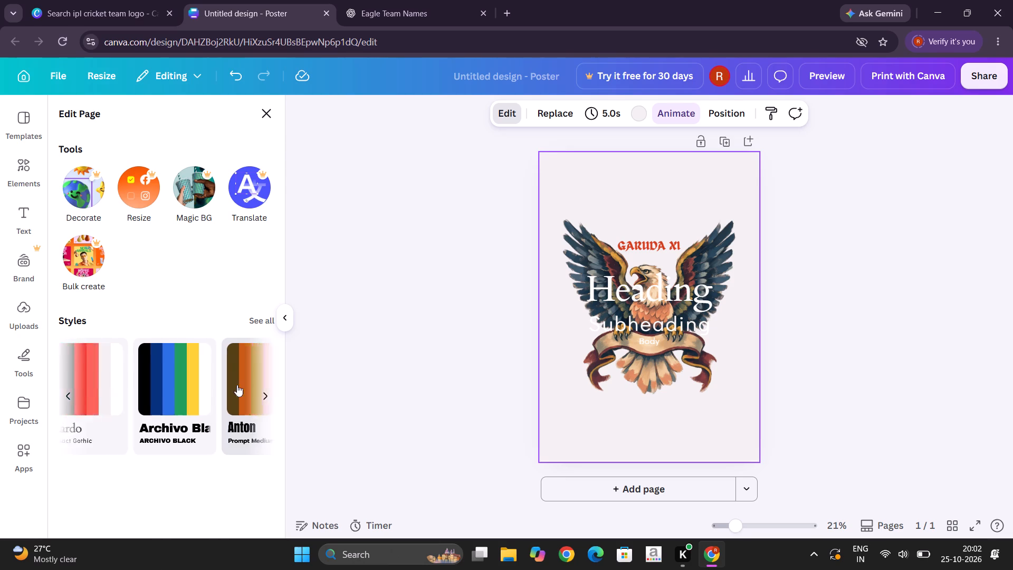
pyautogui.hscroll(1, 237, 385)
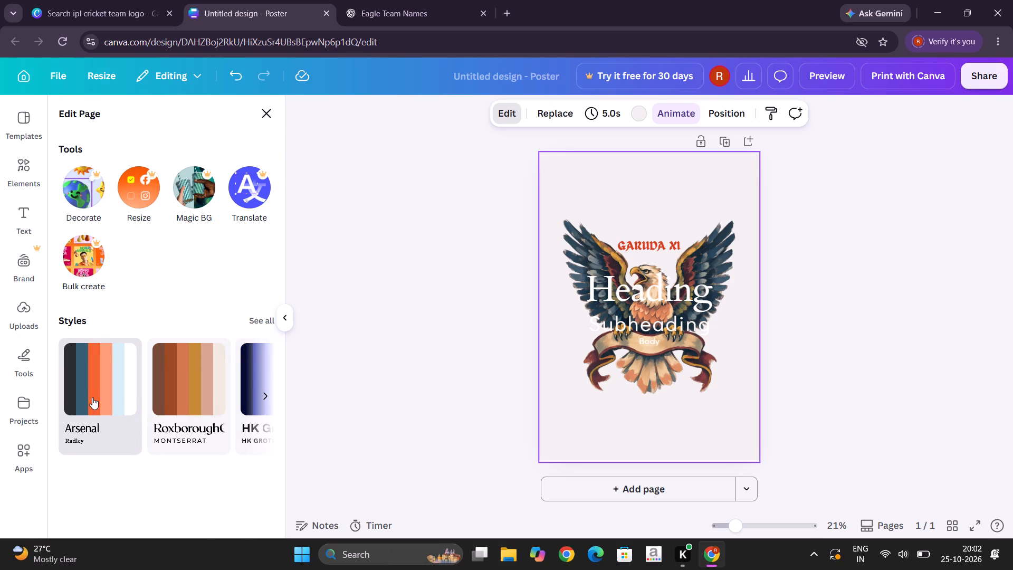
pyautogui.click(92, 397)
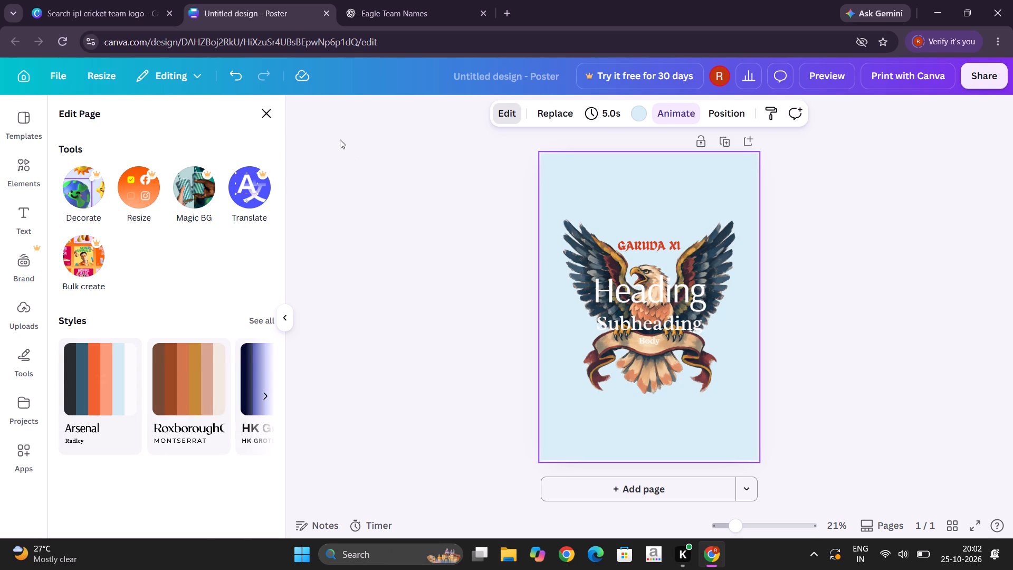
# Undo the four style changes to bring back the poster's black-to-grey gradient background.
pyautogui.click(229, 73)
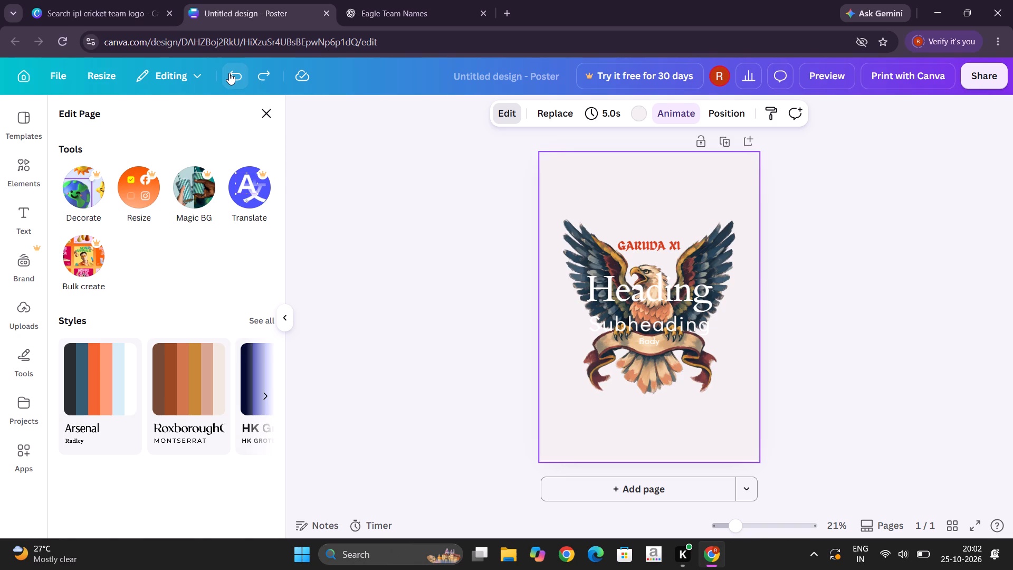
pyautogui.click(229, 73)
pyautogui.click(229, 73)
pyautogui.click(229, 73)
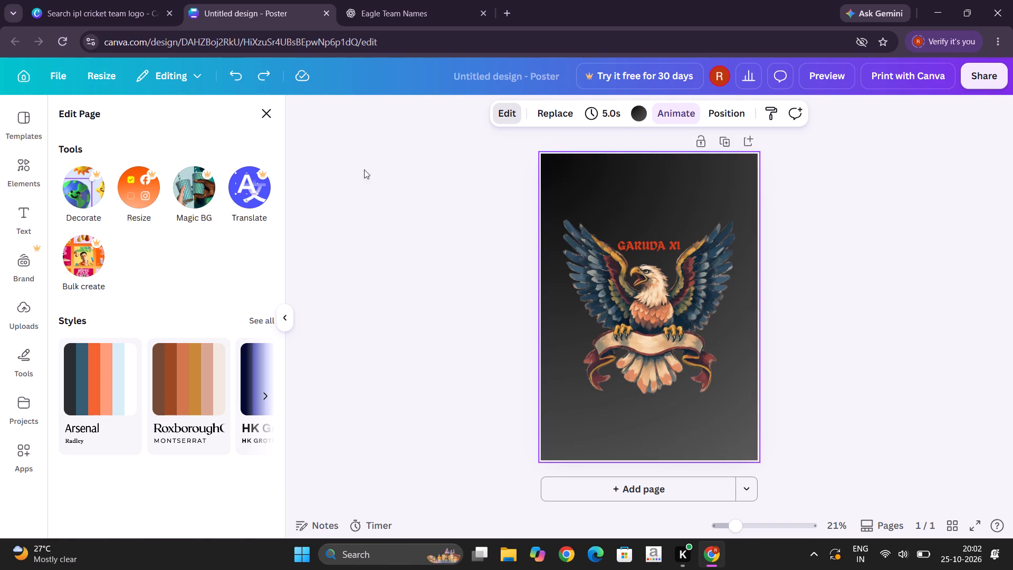
# Save the poster design and close the page editing options.
pyautogui.click(56, 73)
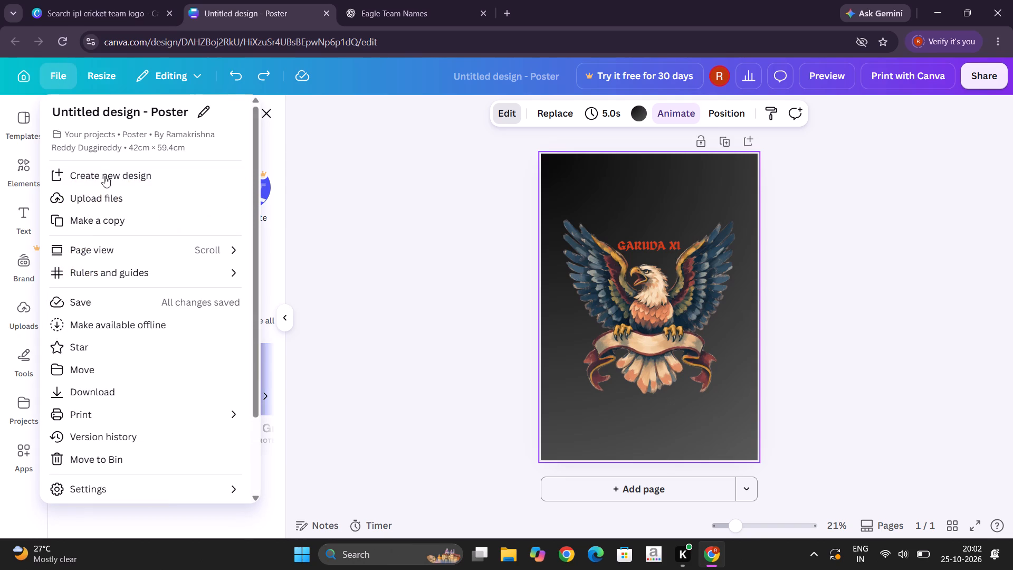
pyautogui.click(89, 302)
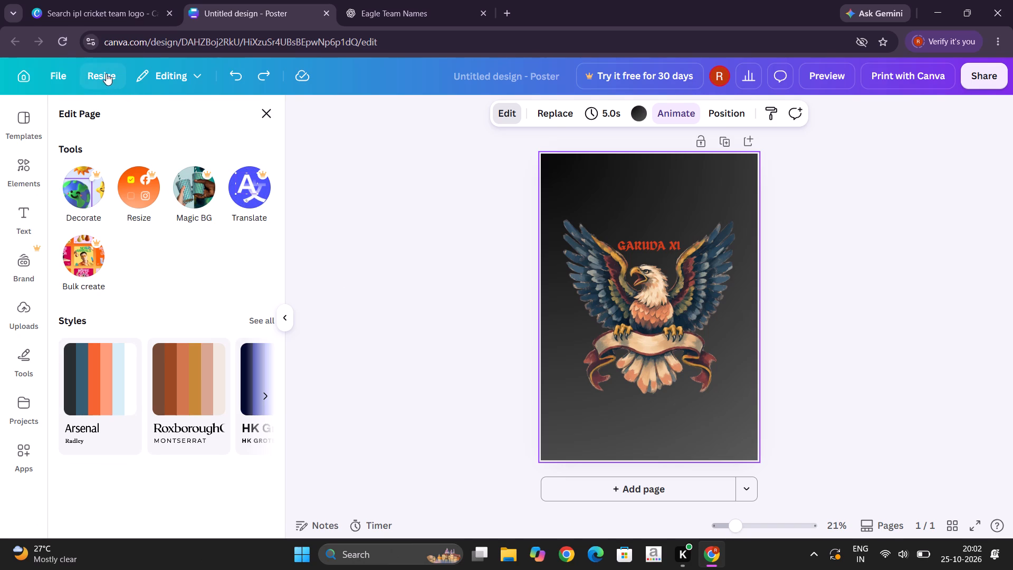
pyautogui.click(65, 76)
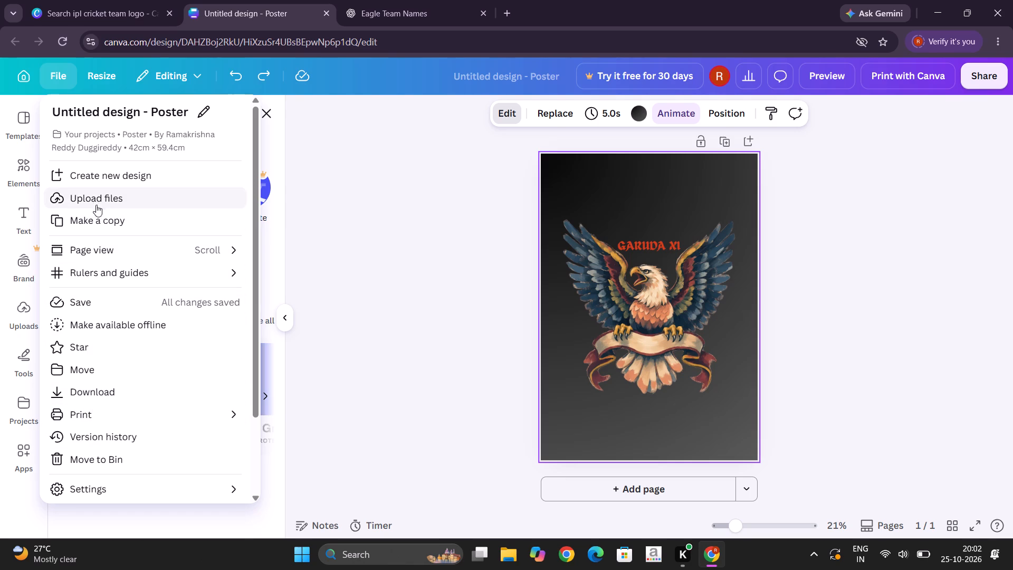
pyautogui.click(98, 297)
pyautogui.click(268, 111)
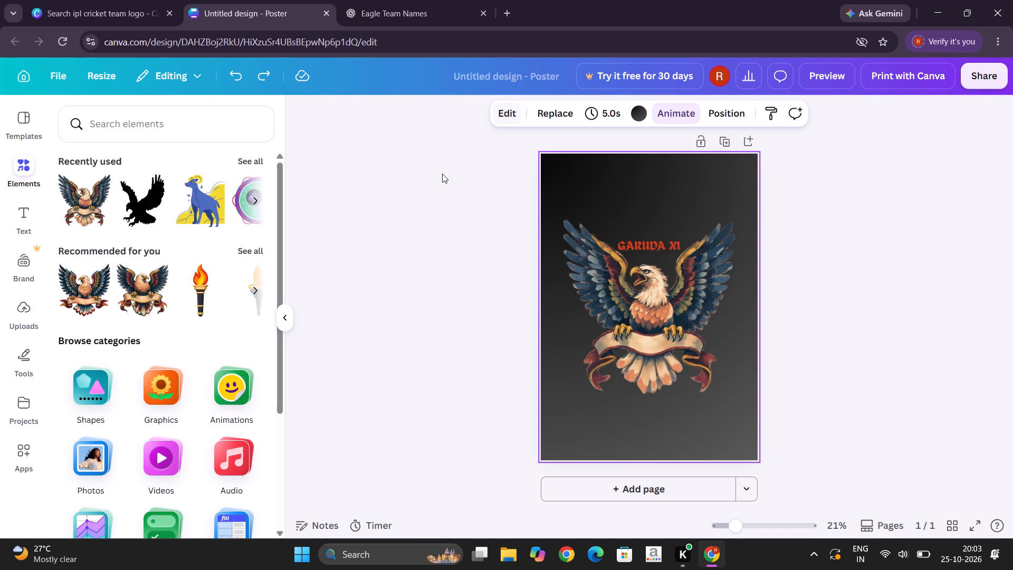
# Check the poster in read-only Viewing mode, then return to Editing mode.
pyautogui.click(185, 73)
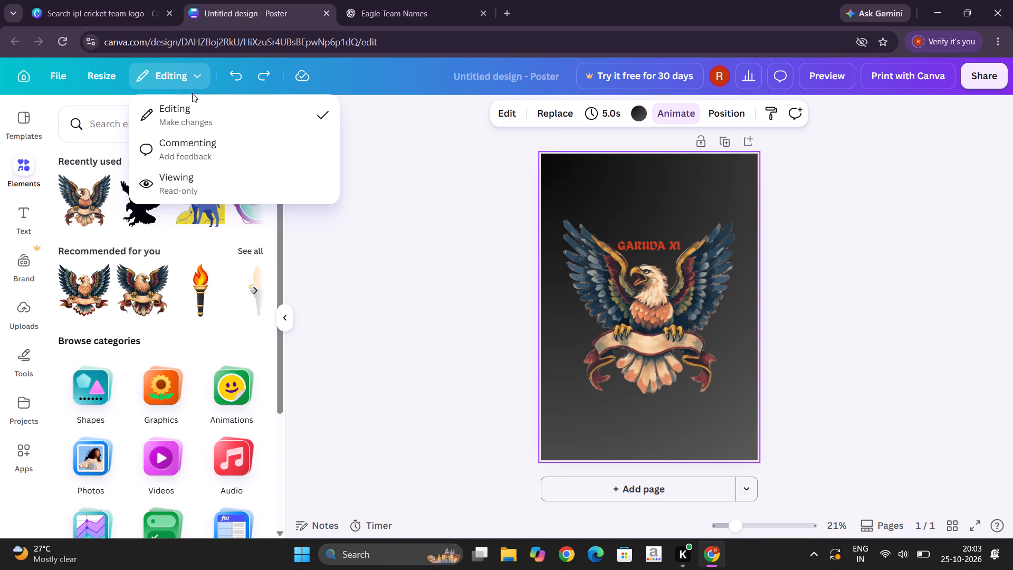
pyautogui.click(190, 176)
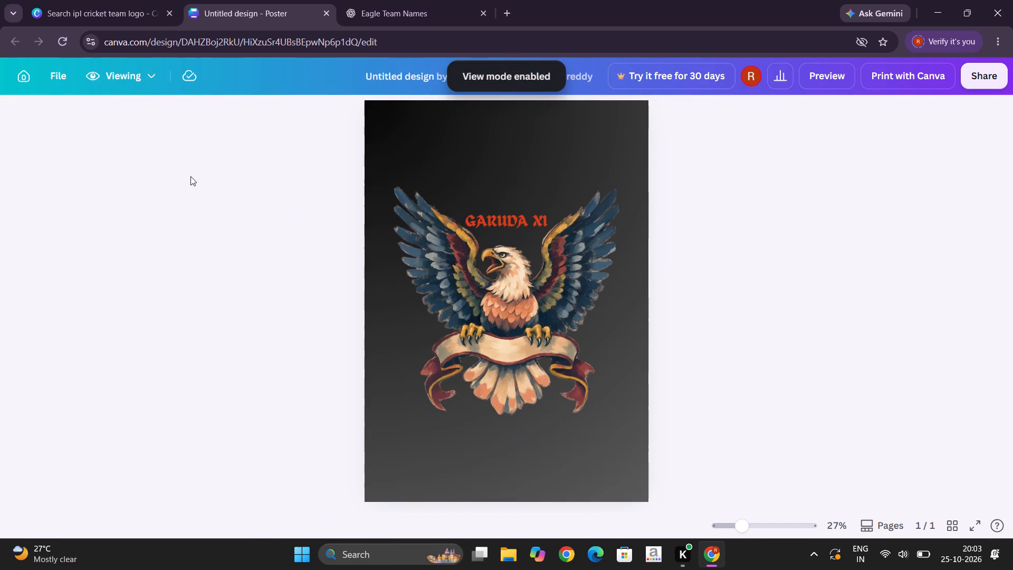
pyautogui.click(425, 253)
pyautogui.click(144, 72)
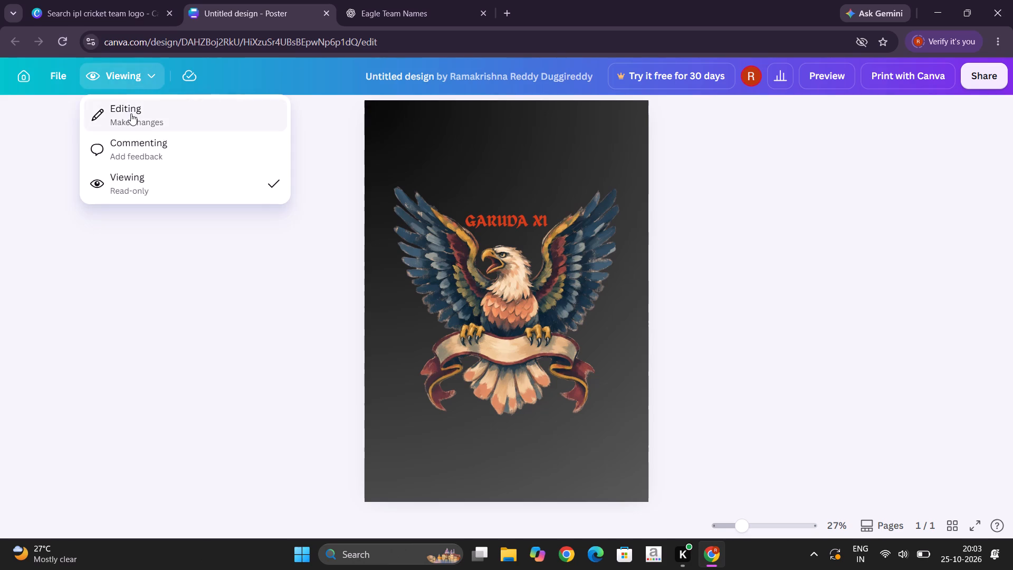
pyautogui.click(131, 113)
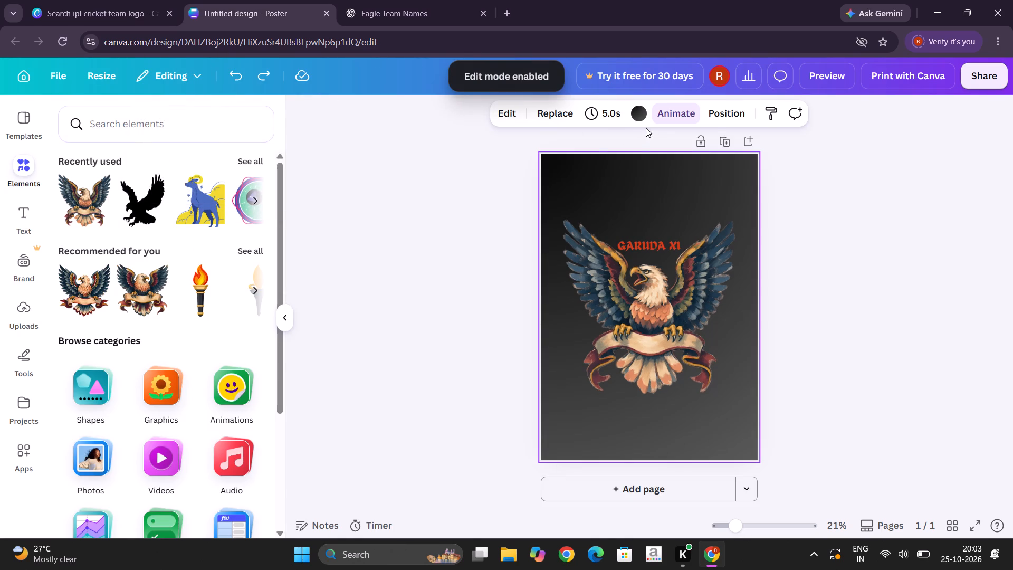
# Replay the Photo Rise page animation on the poster.
pyautogui.click(667, 115)
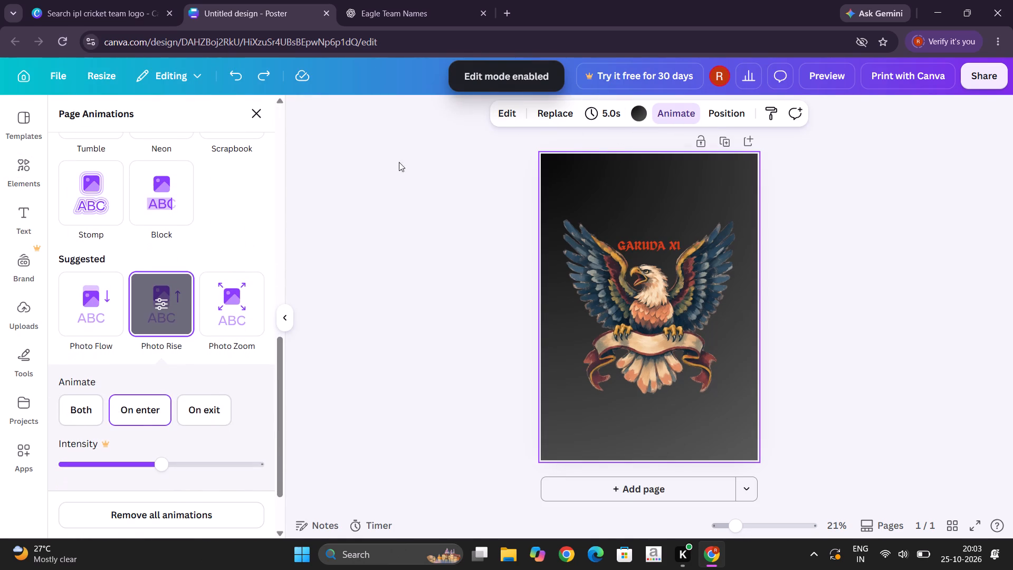
pyautogui.click(156, 299)
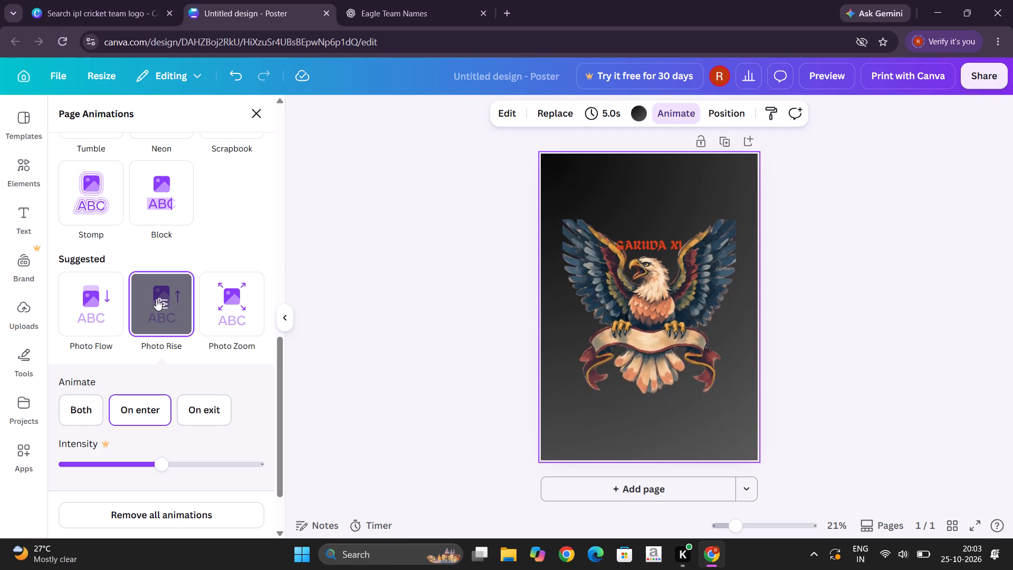
pyautogui.click(156, 299)
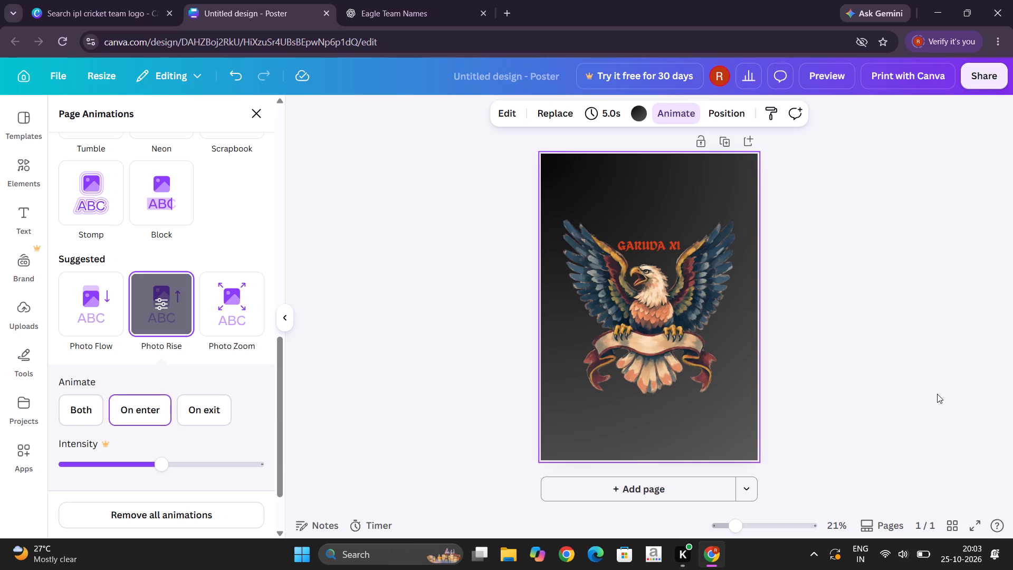
# Examine the poster's wall mockups in Print with Canva, including the angled and front views, and close the enlarged preview.
pyautogui.click(911, 77)
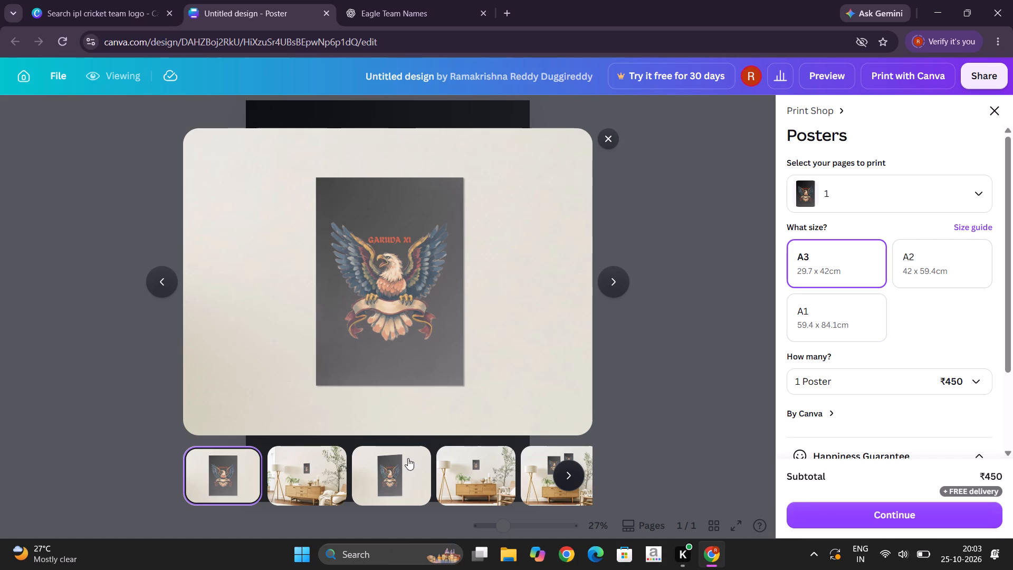
pyautogui.click(397, 472)
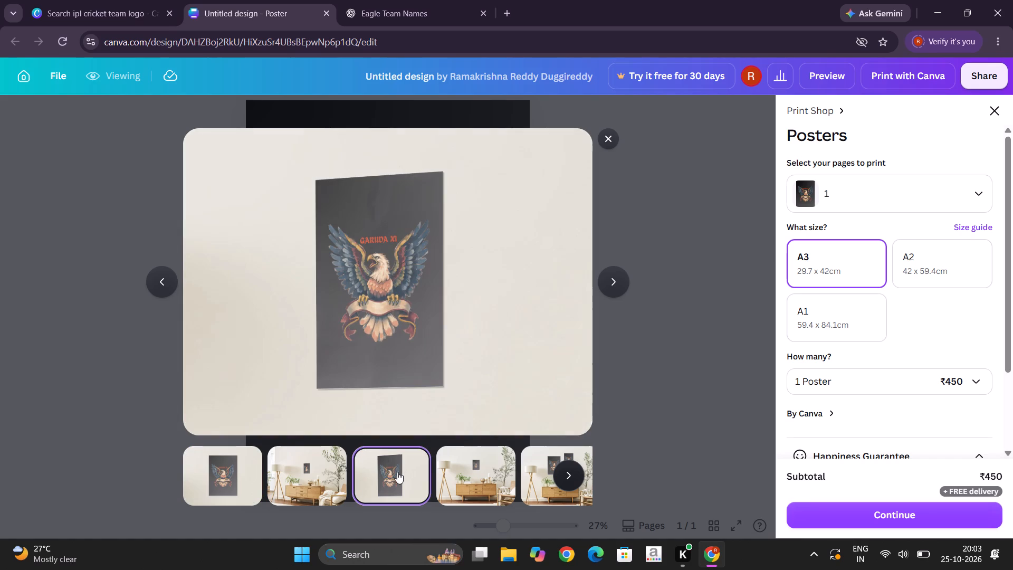
pyautogui.hscroll(-2, 485, 474)
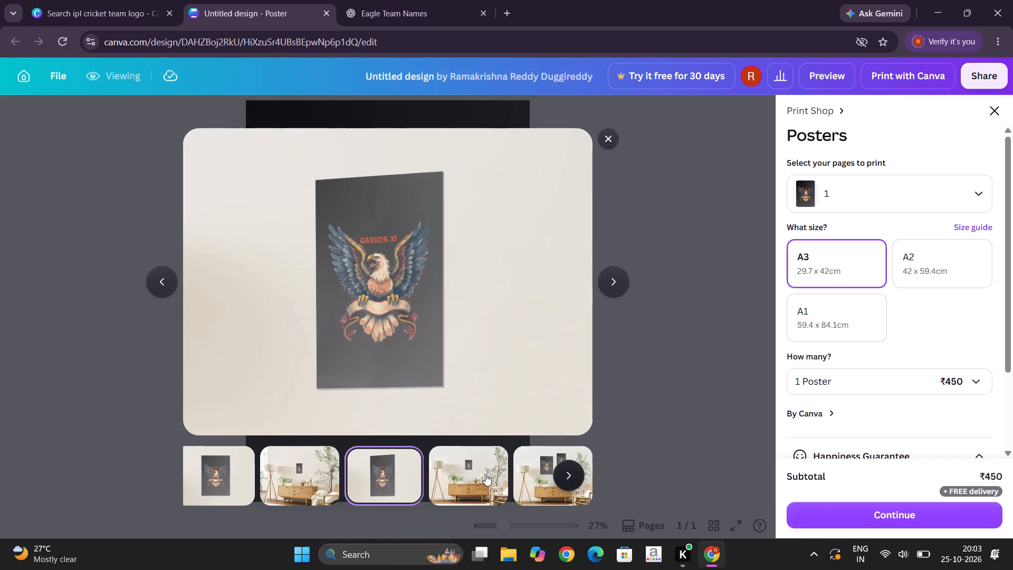
pyautogui.hscroll(-2, 485, 474)
pyautogui.hscroll(5, 485, 474)
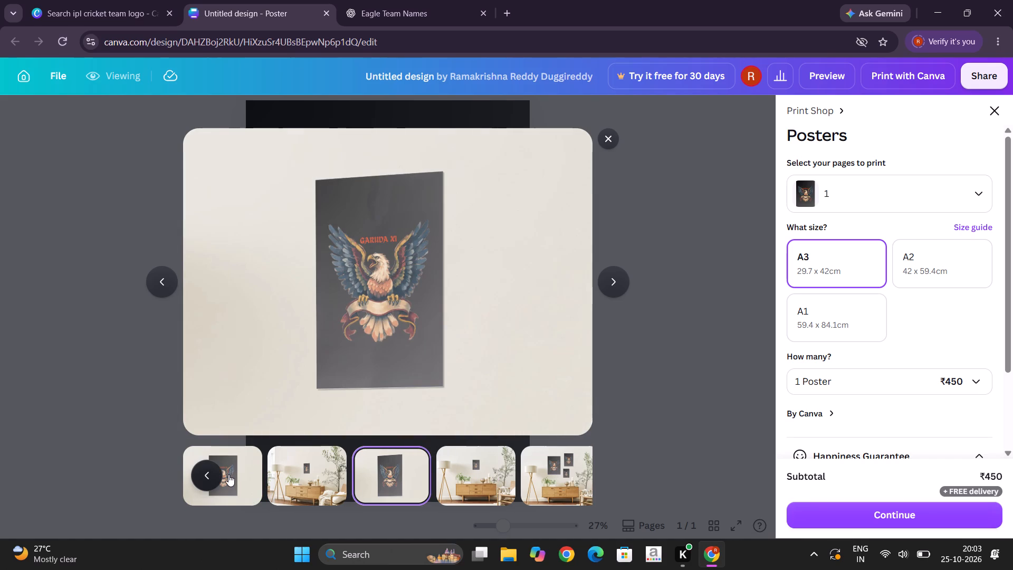
pyautogui.click(228, 474)
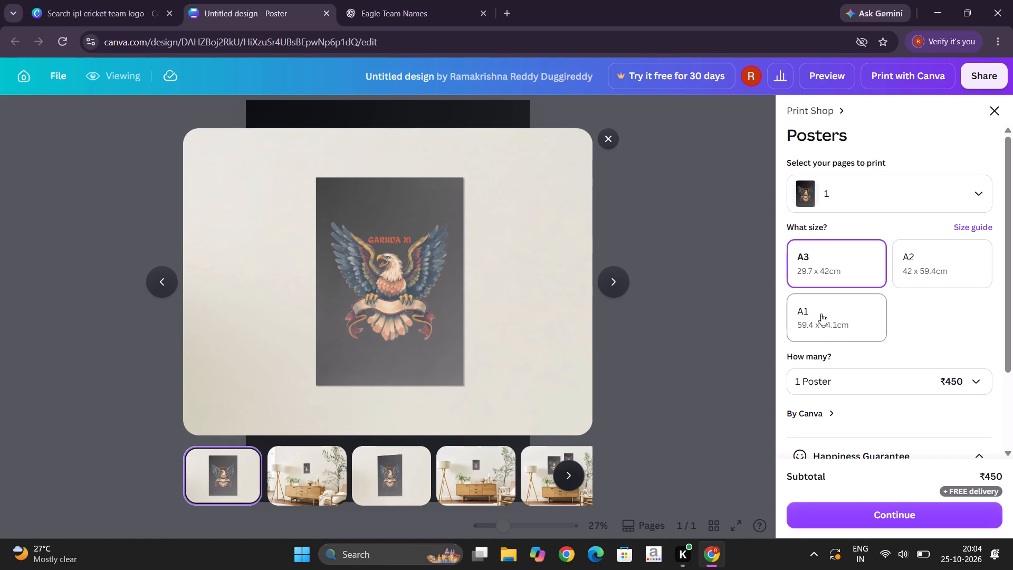
pyautogui.click(607, 145)
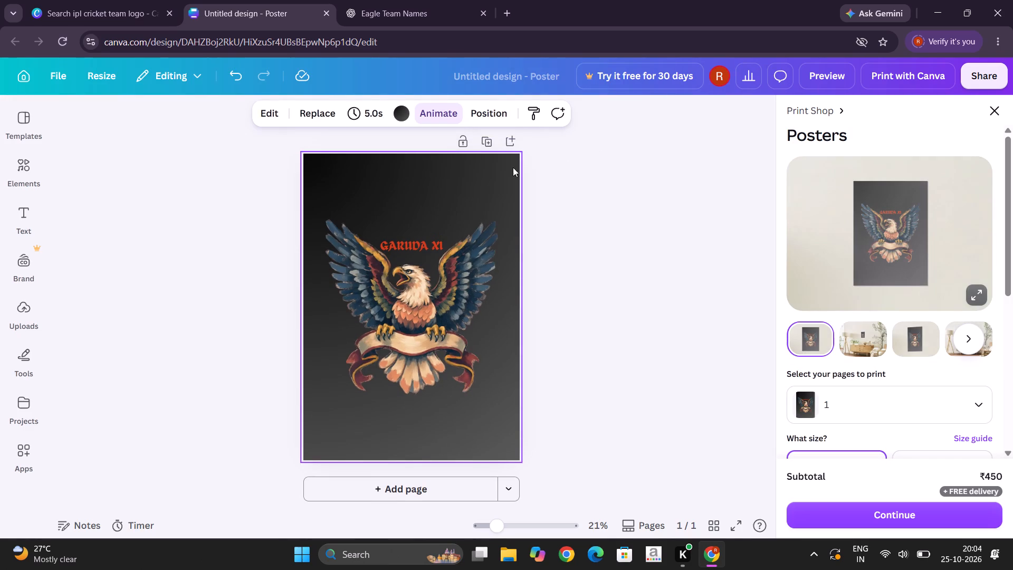
# Replay the Photo Rise page animation on the poster.
pyautogui.click(439, 112)
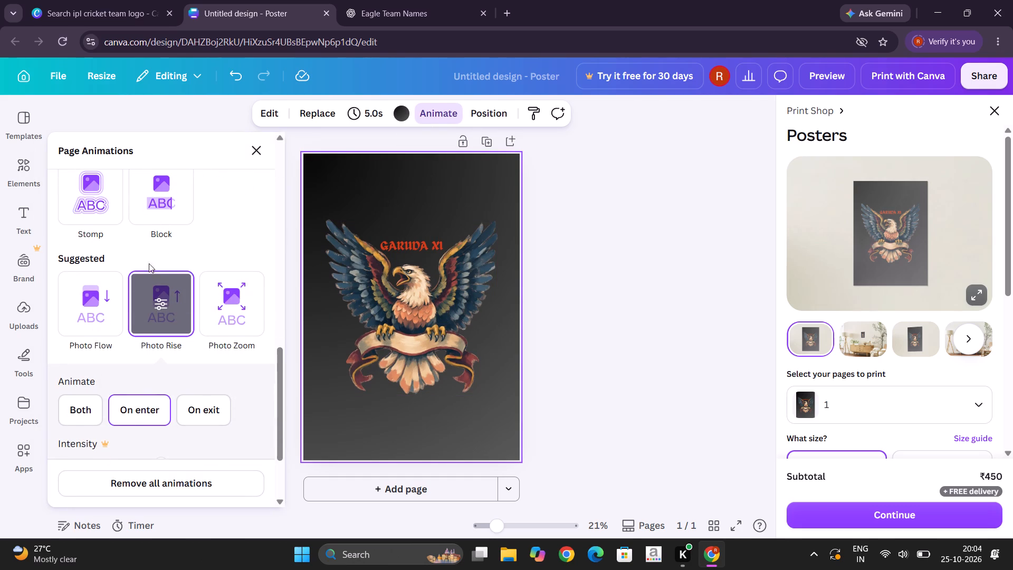
pyautogui.click(158, 299)
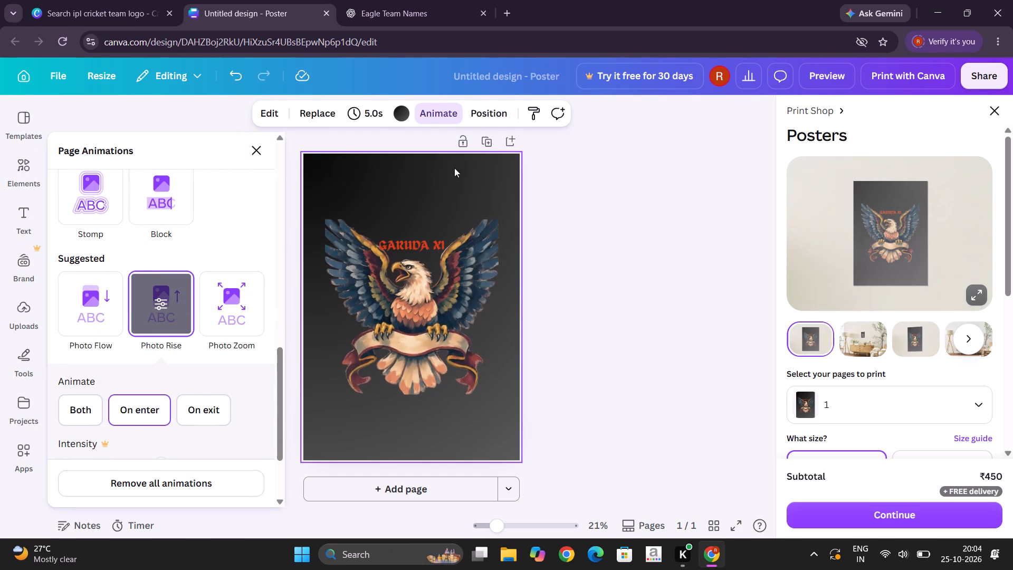
# Inspect the poster's layer order, selecting the gradient background, the eagle logo and the GARUDA XI lettering in turn.
pyautogui.click(489, 113)
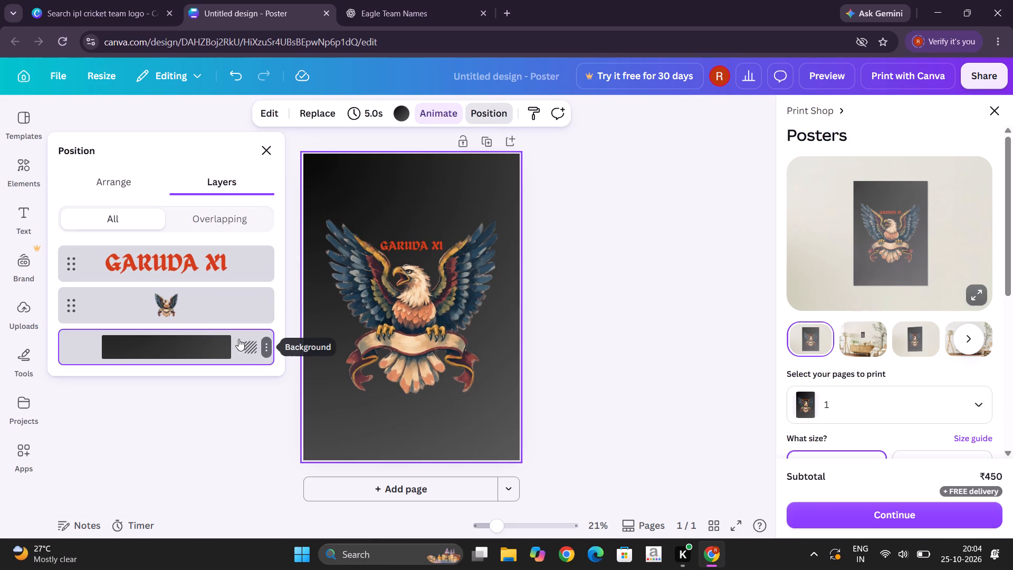
pyautogui.click(251, 345)
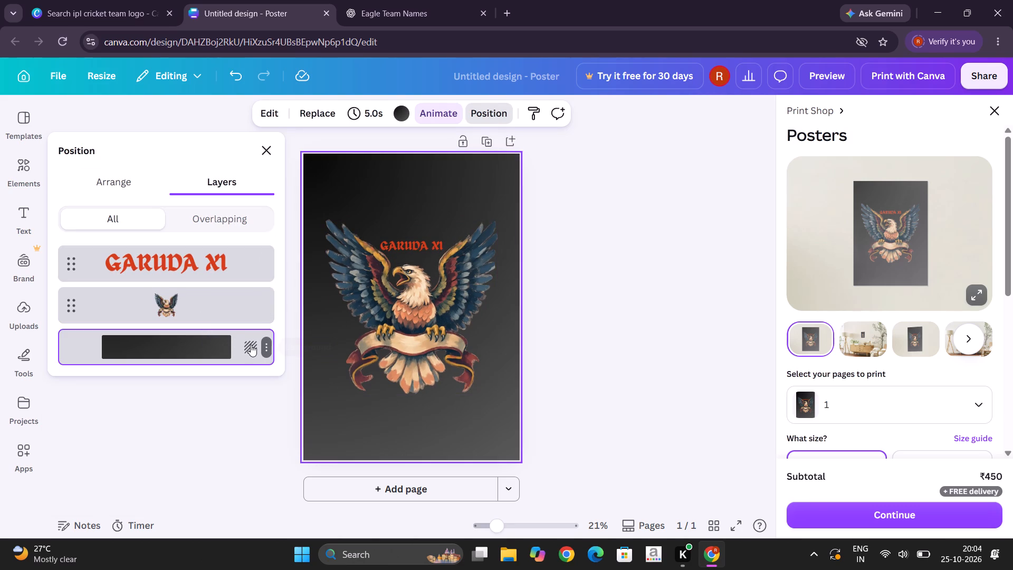
pyautogui.click(170, 287)
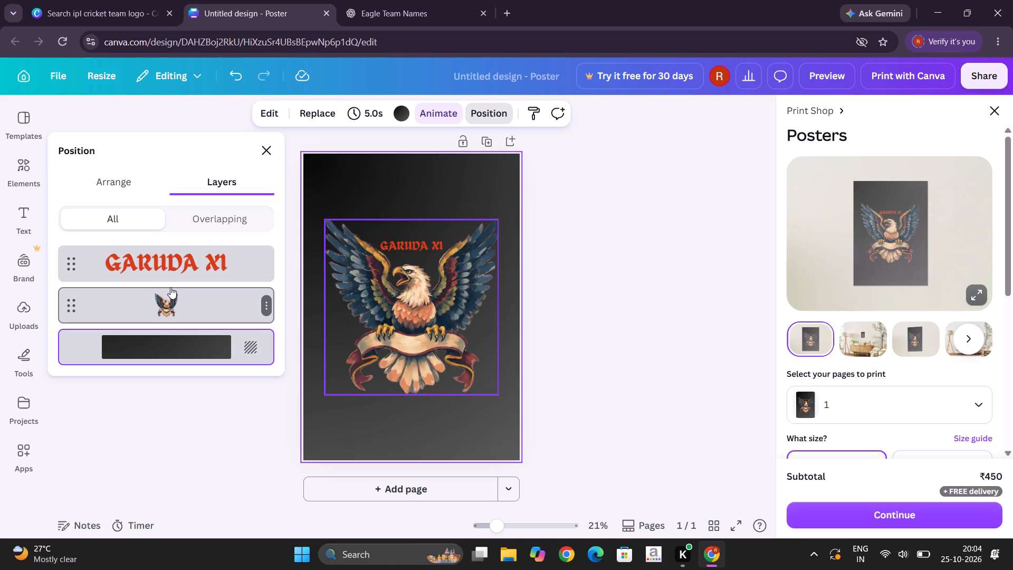
pyautogui.click(171, 258)
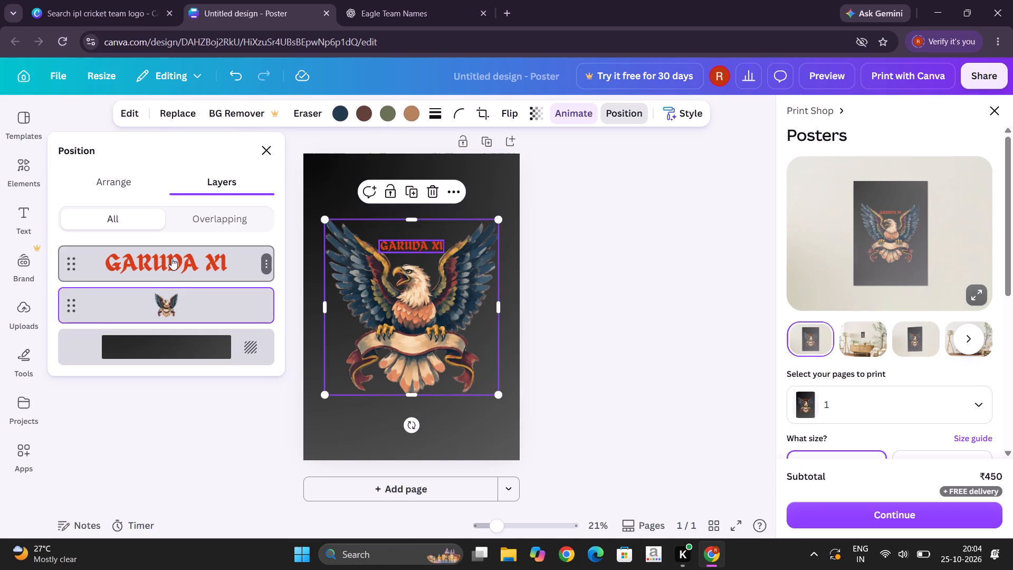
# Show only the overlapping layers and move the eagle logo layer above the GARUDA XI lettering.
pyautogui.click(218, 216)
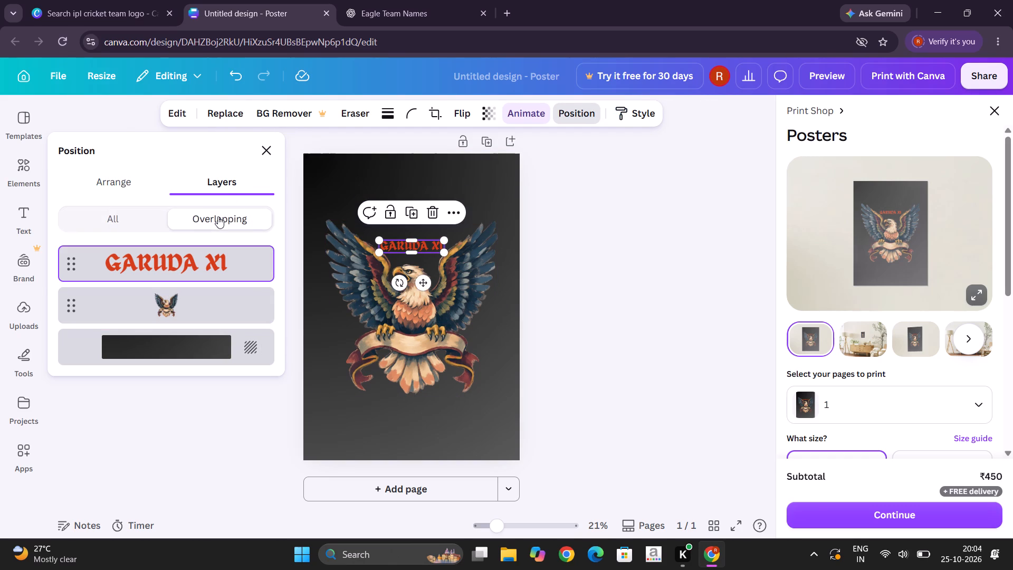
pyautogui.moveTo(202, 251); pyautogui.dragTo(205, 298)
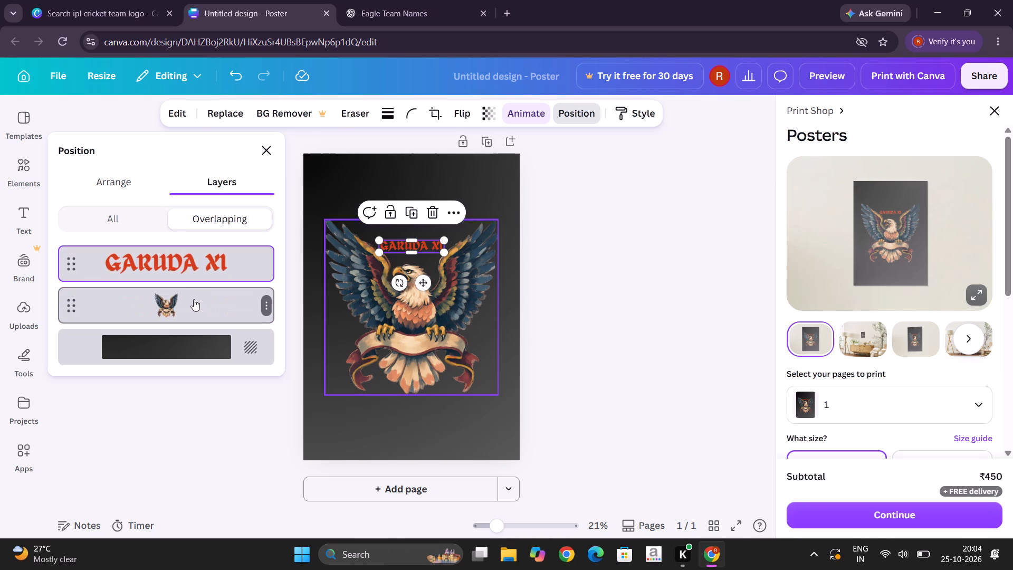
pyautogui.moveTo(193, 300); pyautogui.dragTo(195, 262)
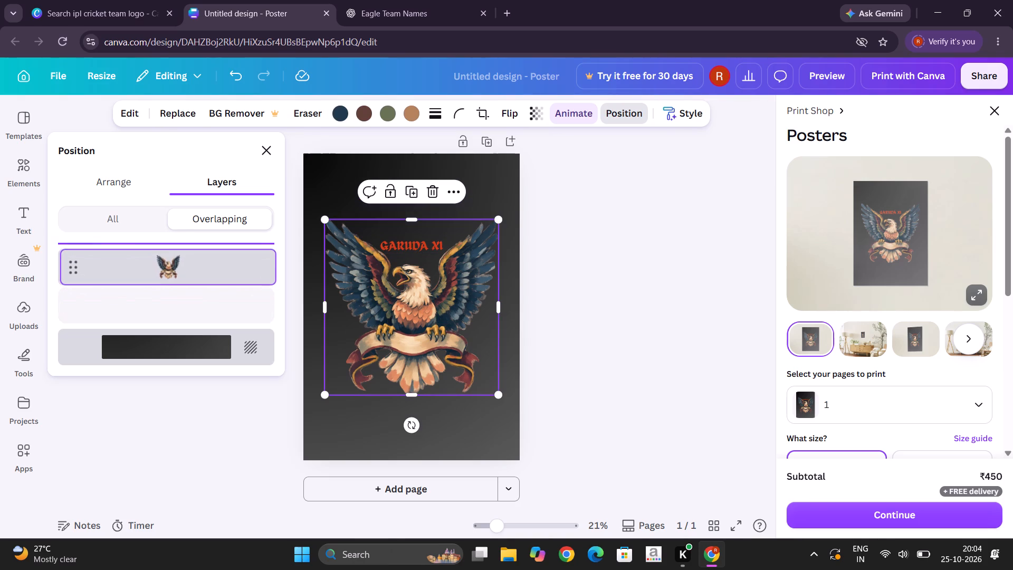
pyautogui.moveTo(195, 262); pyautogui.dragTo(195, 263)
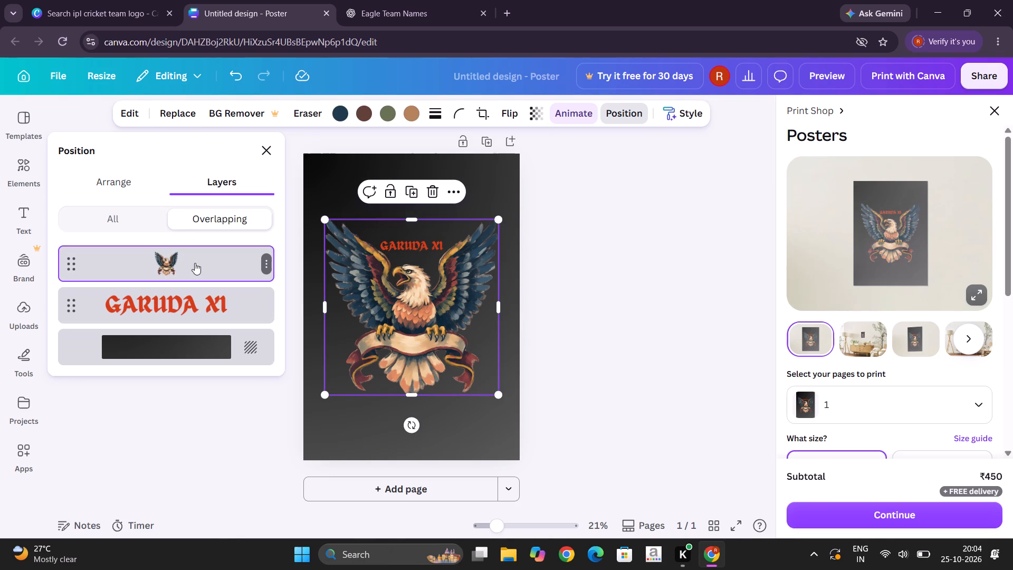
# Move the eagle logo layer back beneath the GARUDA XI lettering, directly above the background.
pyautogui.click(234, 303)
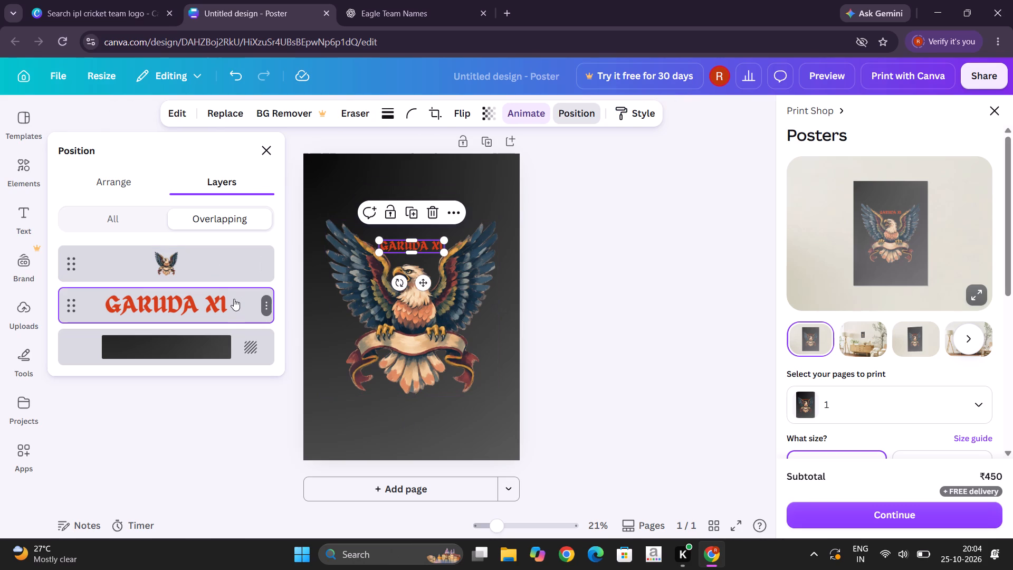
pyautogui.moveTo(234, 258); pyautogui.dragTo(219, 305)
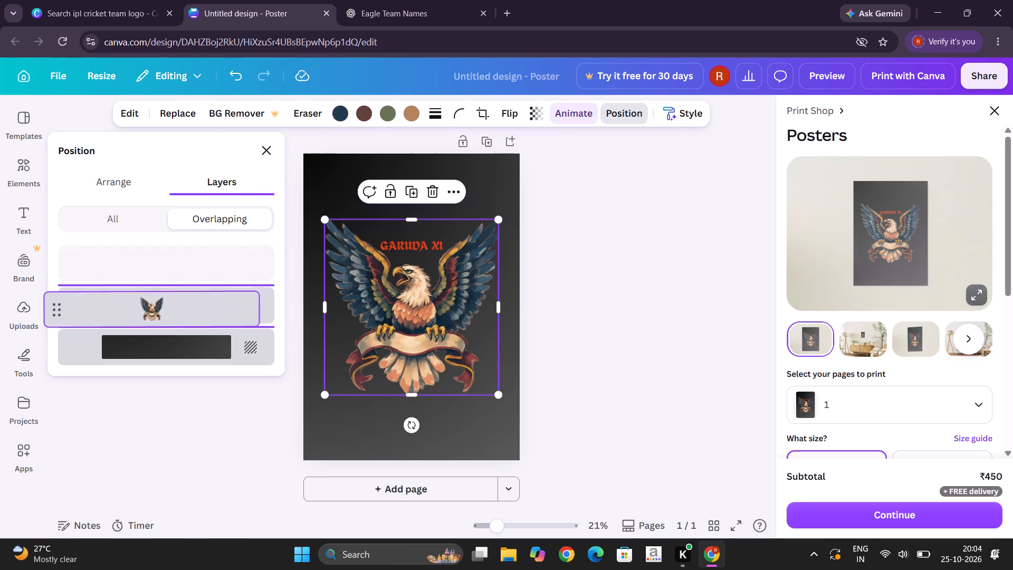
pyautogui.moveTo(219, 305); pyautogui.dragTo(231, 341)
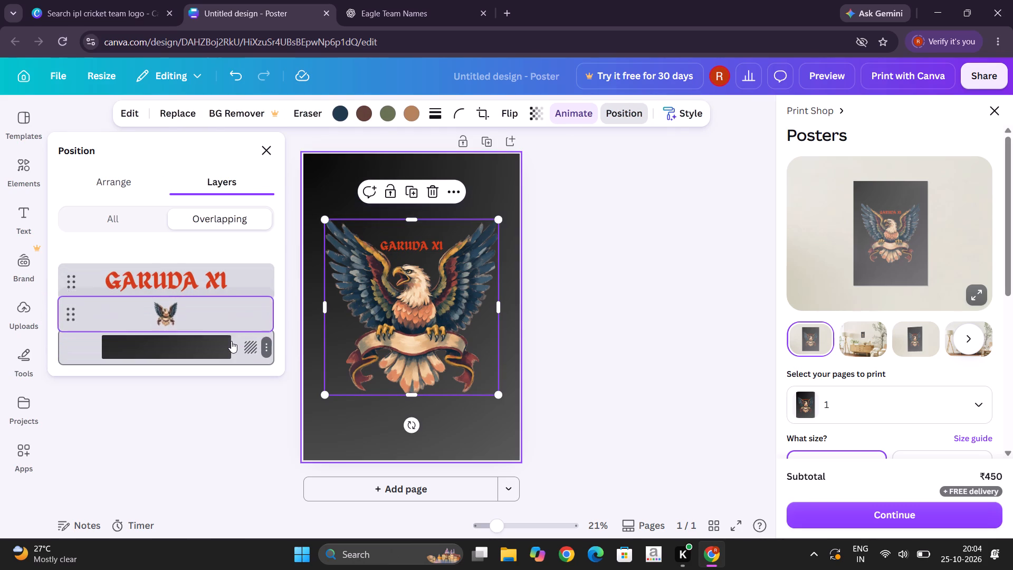